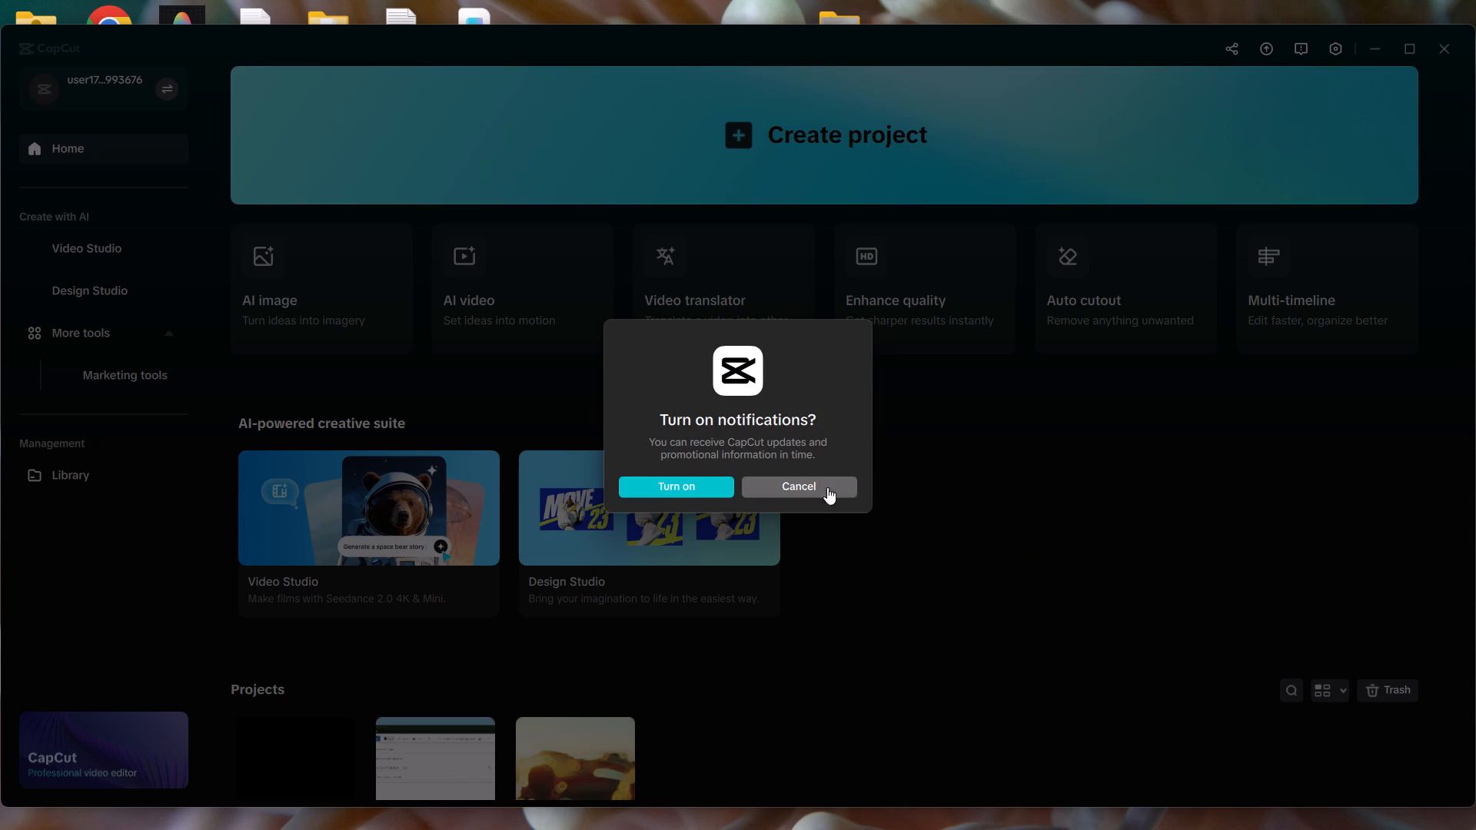
# Decline the notifications offer and create a new project.
pyautogui.click(766, 478)
pyautogui.click(92, 148)
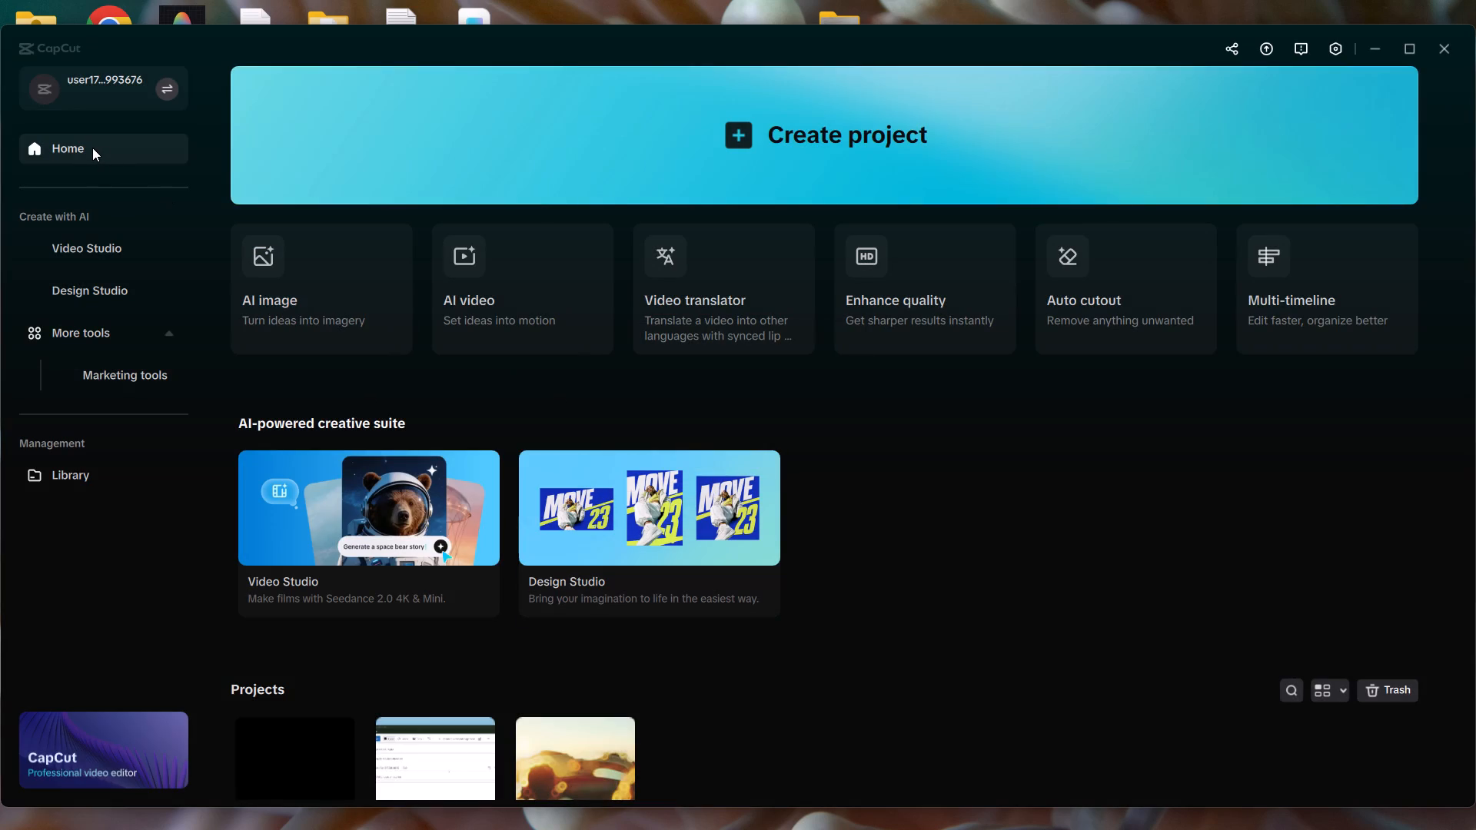
pyautogui.click(131, 549)
pyautogui.click(929, 164)
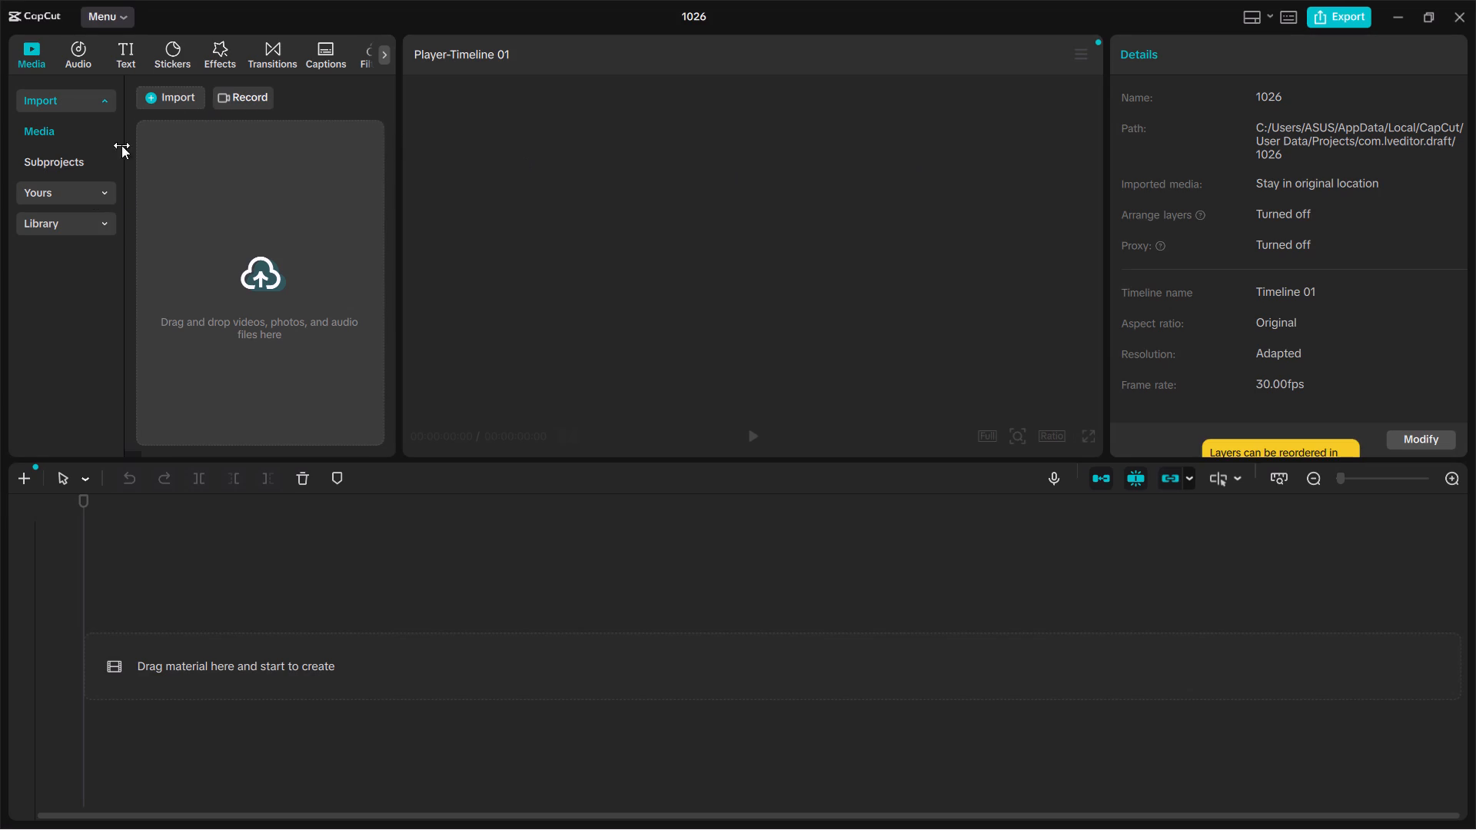
# Switch to OBS Studio and show the folder that holds its recordings.
pyautogui.scroll(1, 164, 522)
pyautogui.click(463, 812)
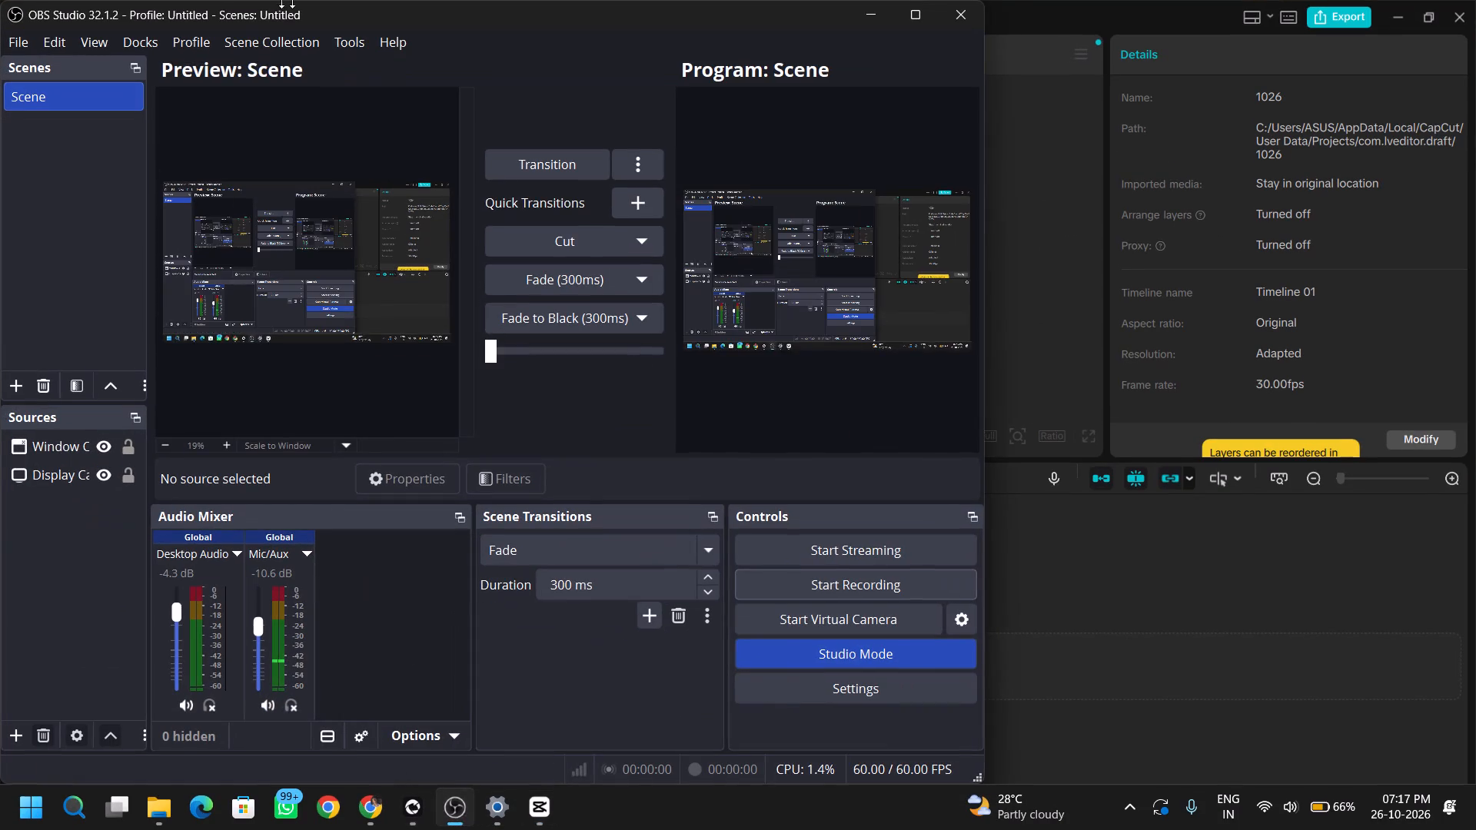
pyautogui.click(18, 39)
pyautogui.click(52, 64)
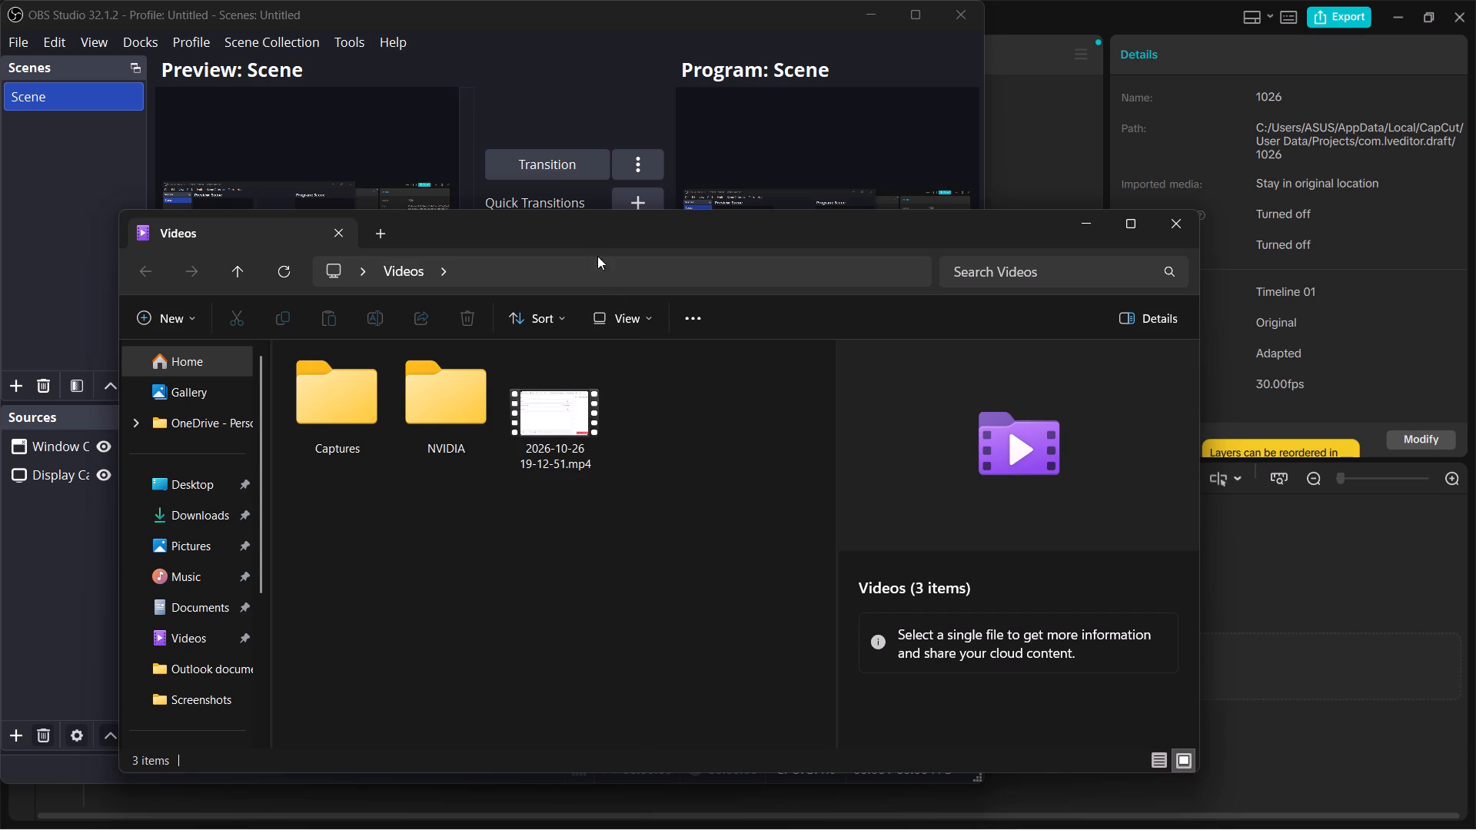
pyautogui.moveTo(590, 234); pyautogui.dragTo(726, 398)
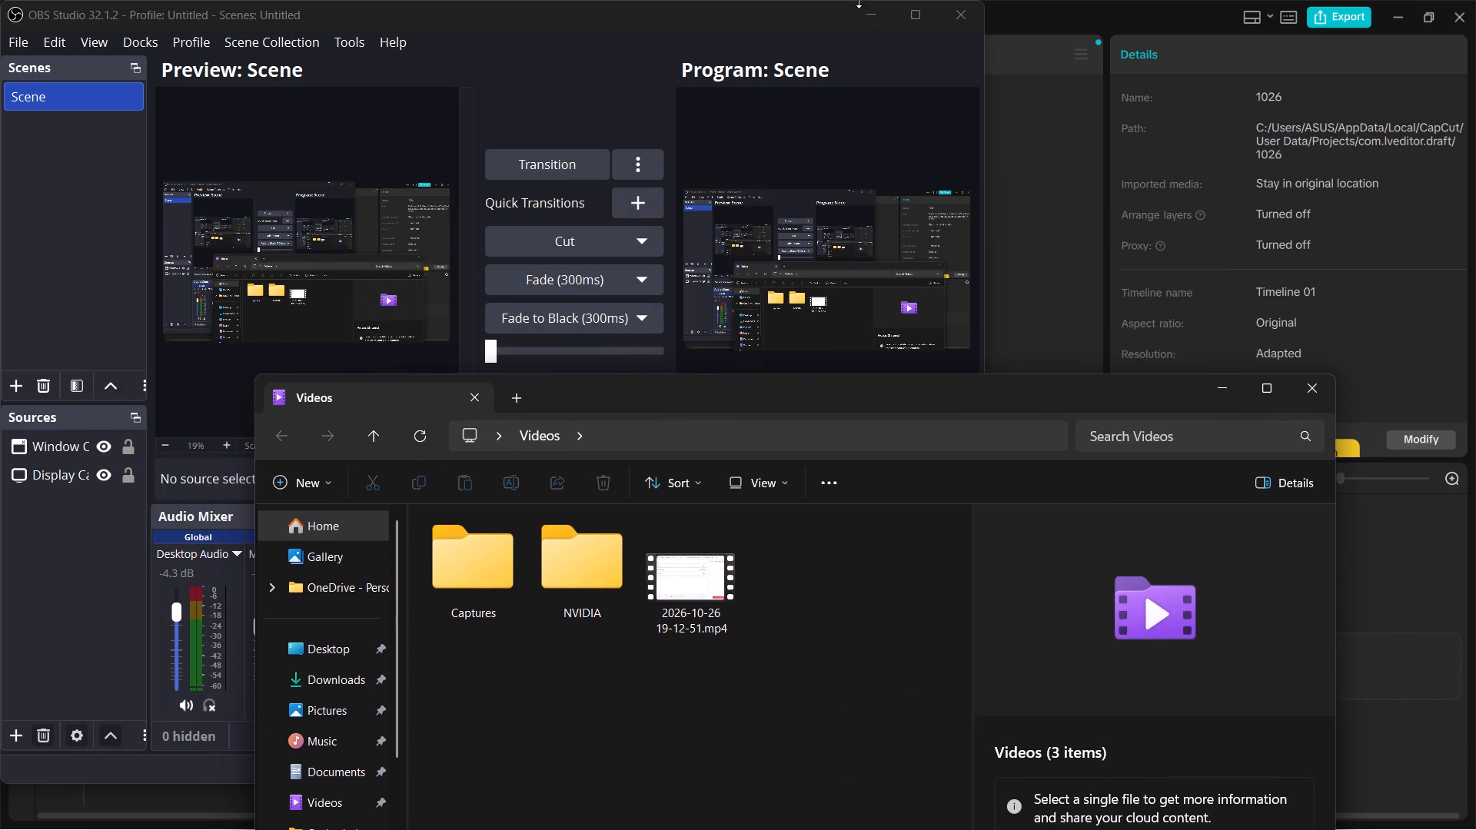
pyautogui.click(864, 6)
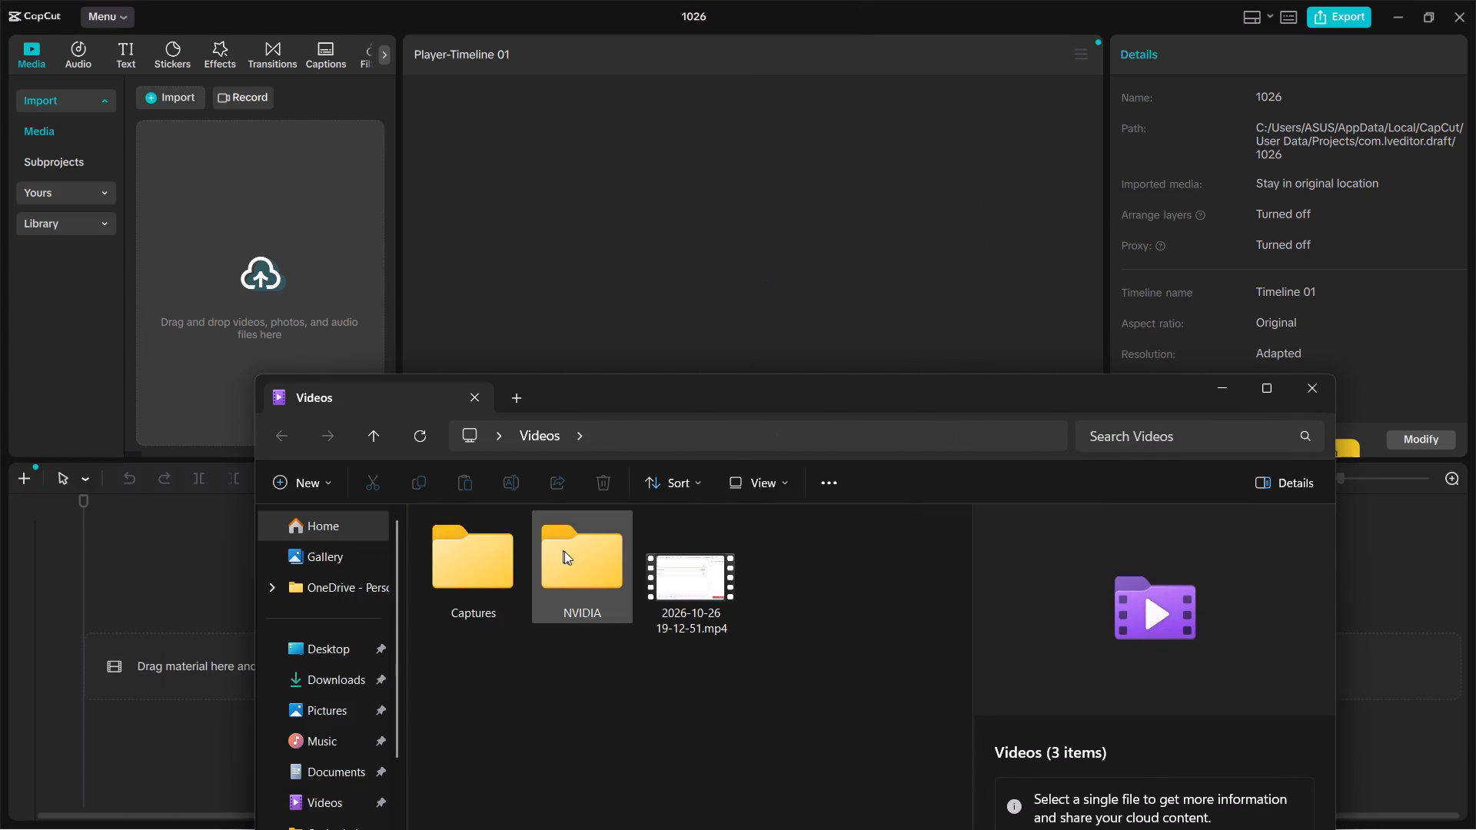
pyautogui.moveTo(665, 589); pyautogui.dragTo(228, 244)
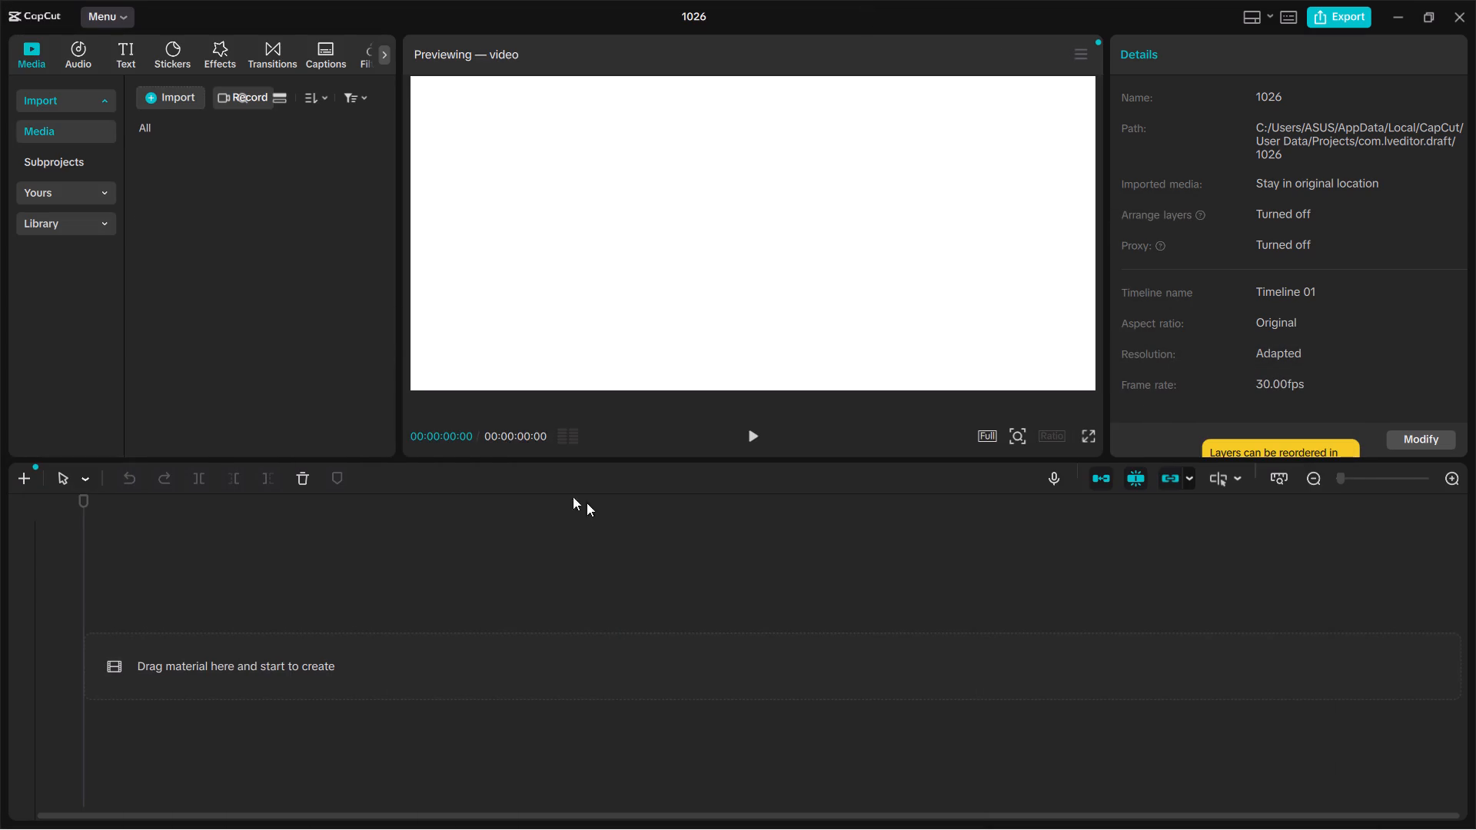
# Place the imported recording at the start of the empty timeline and dismiss the Split scene tip.
pyautogui.moveTo(270, 177); pyautogui.dragTo(274, 189)
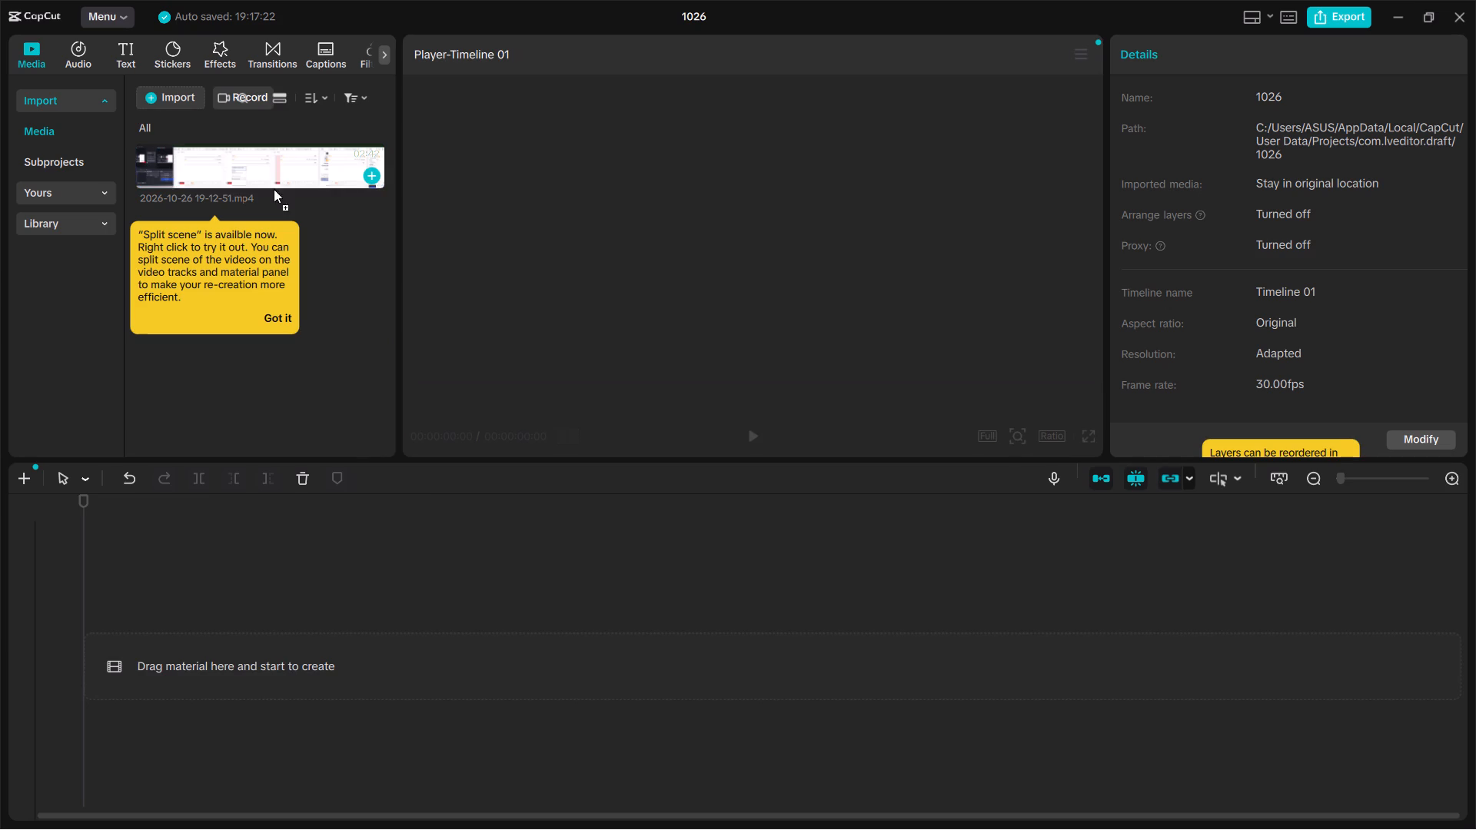
pyautogui.moveTo(274, 189); pyautogui.dragTo(438, 641)
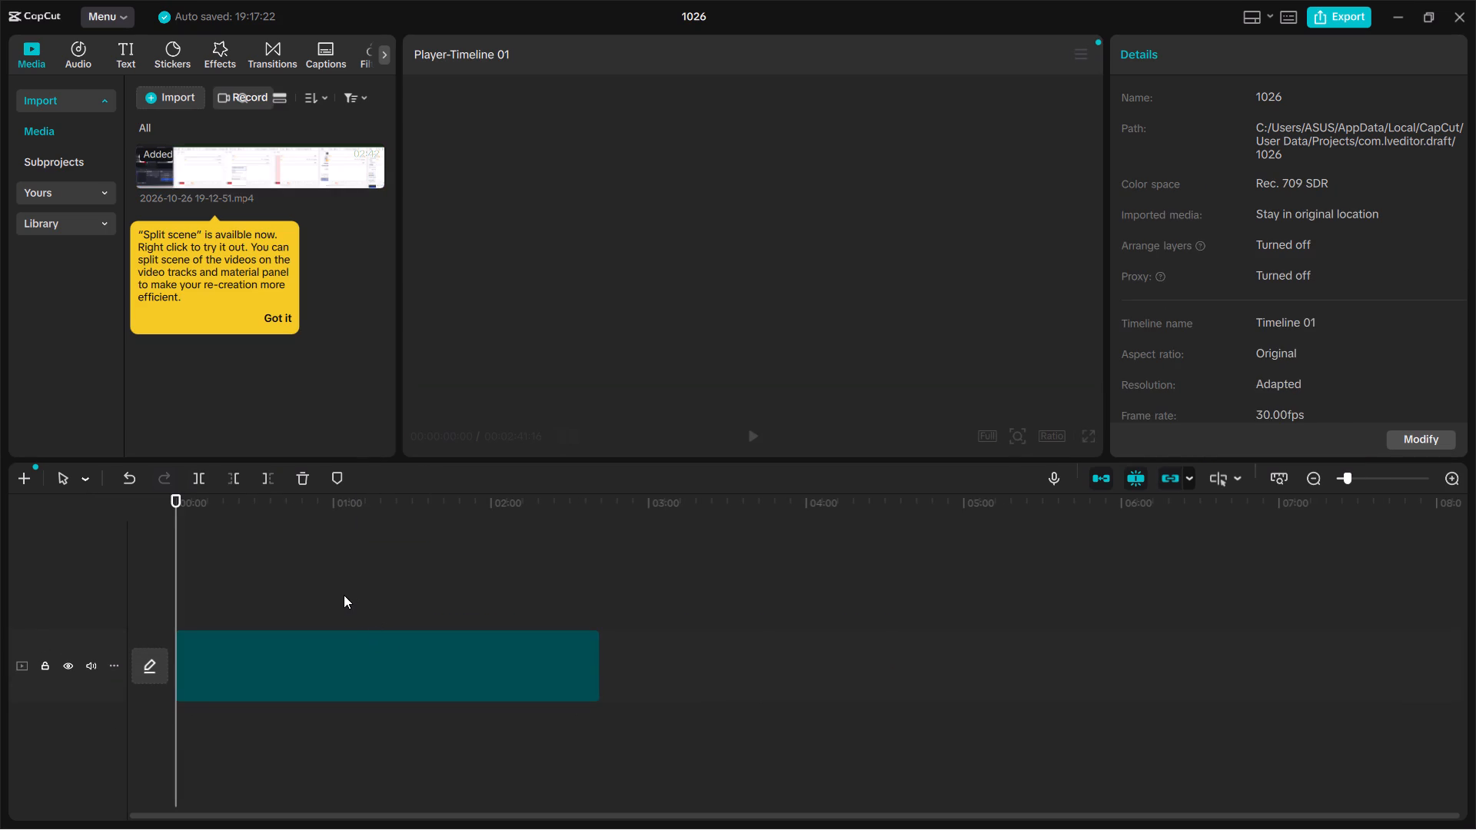
pyautogui.press('space')
pyautogui.click(281, 304)
pyautogui.click(281, 310)
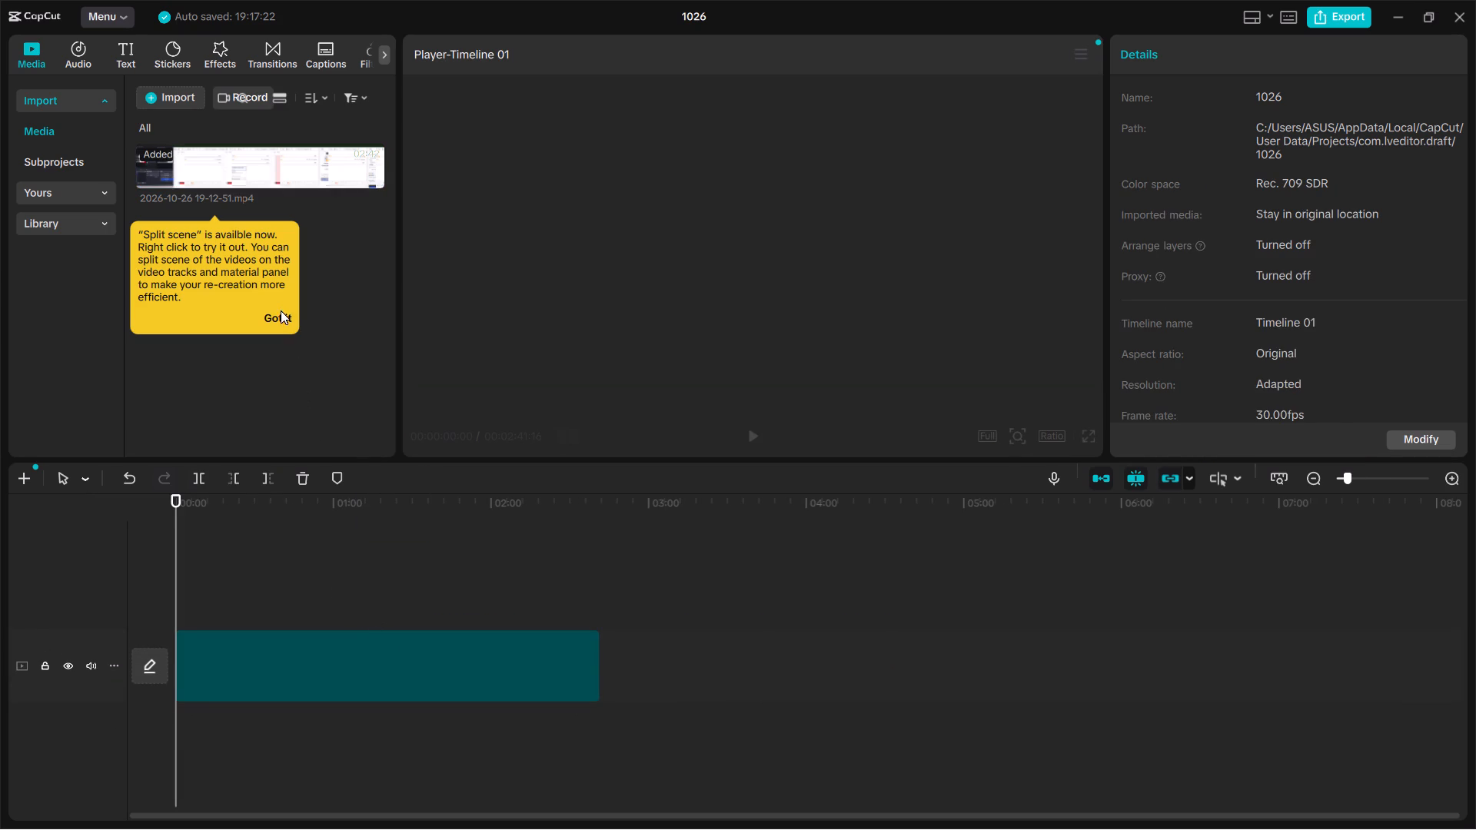
pyautogui.click(280, 318)
pyautogui.click(279, 317)
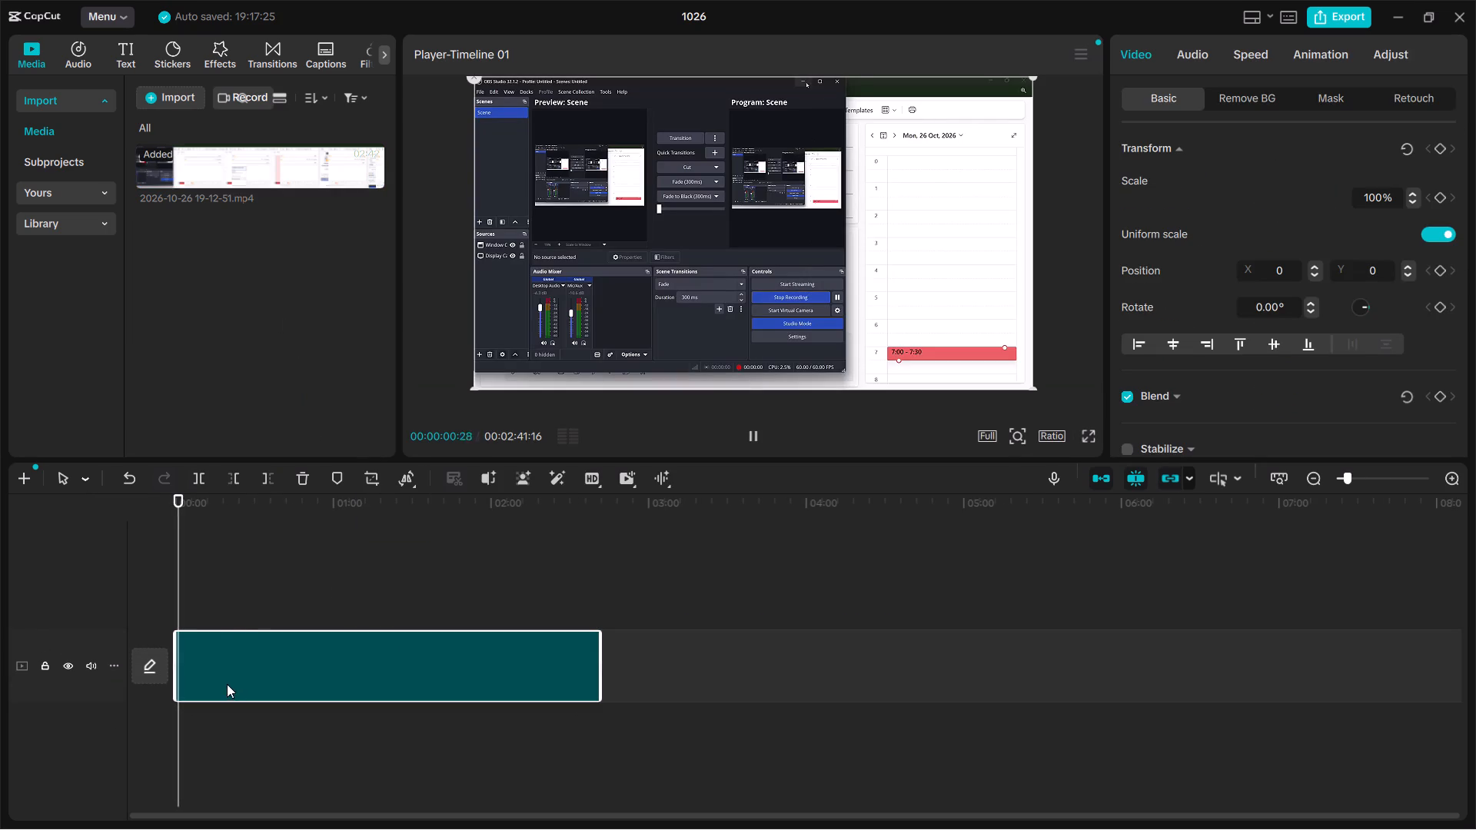
# Play the recording's opening to find where the OBS window disappears, and split the clip at 00:00:01:23.
pyautogui.press('space')
pyautogui.press('space')
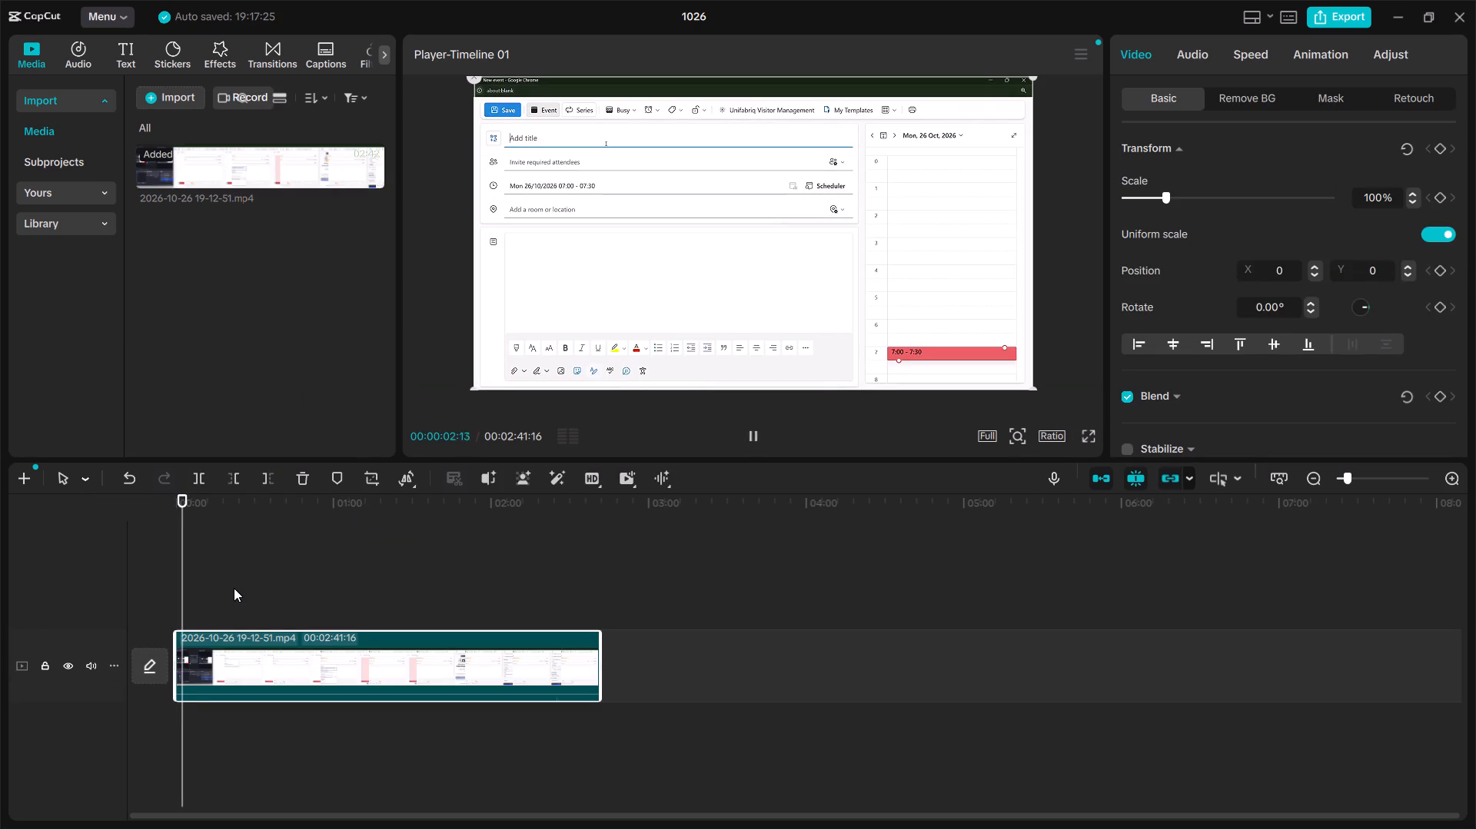
pyautogui.press('space')
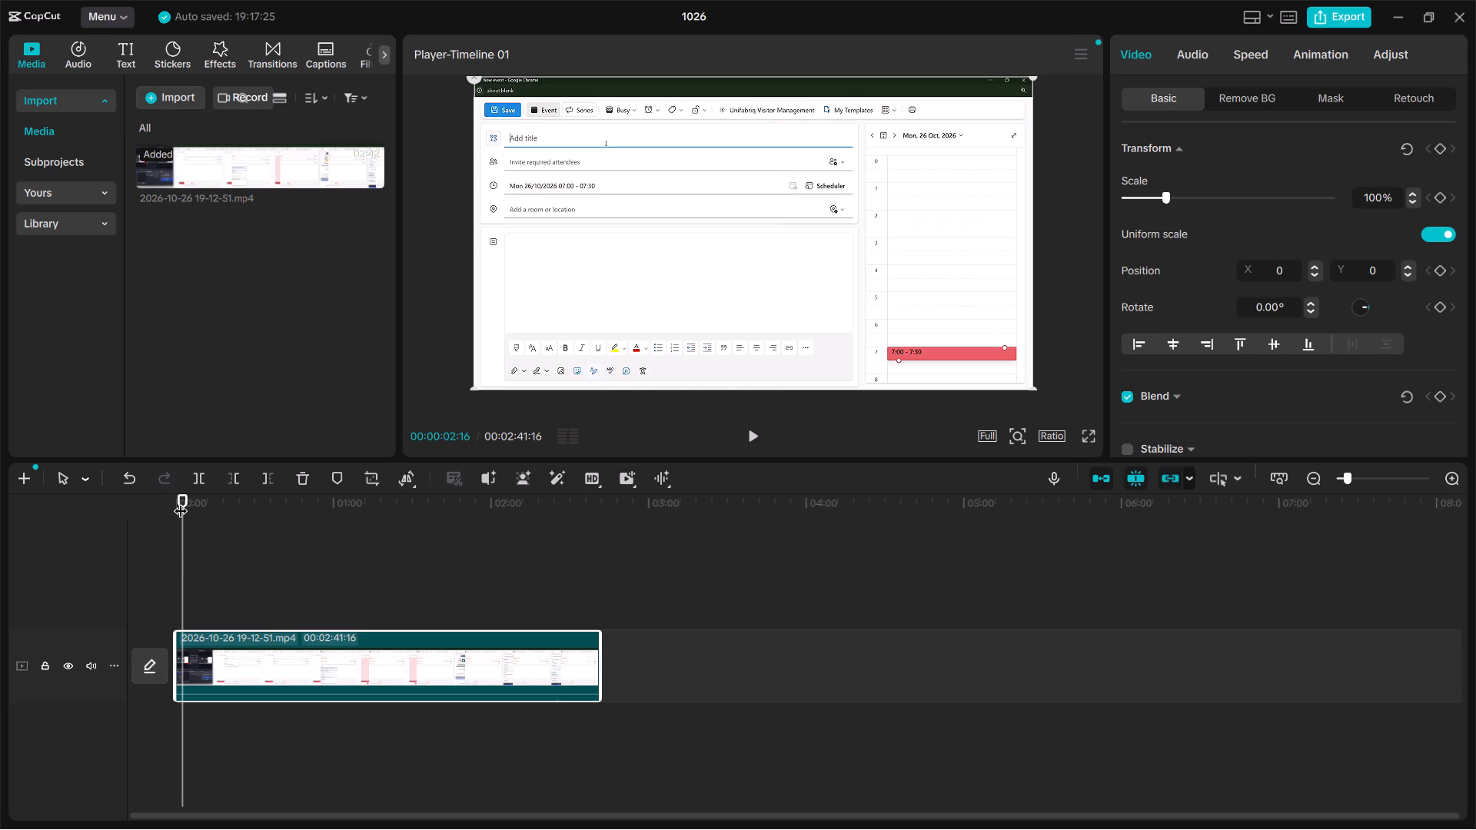
pyautogui.click(181, 501)
pyautogui.press('space')
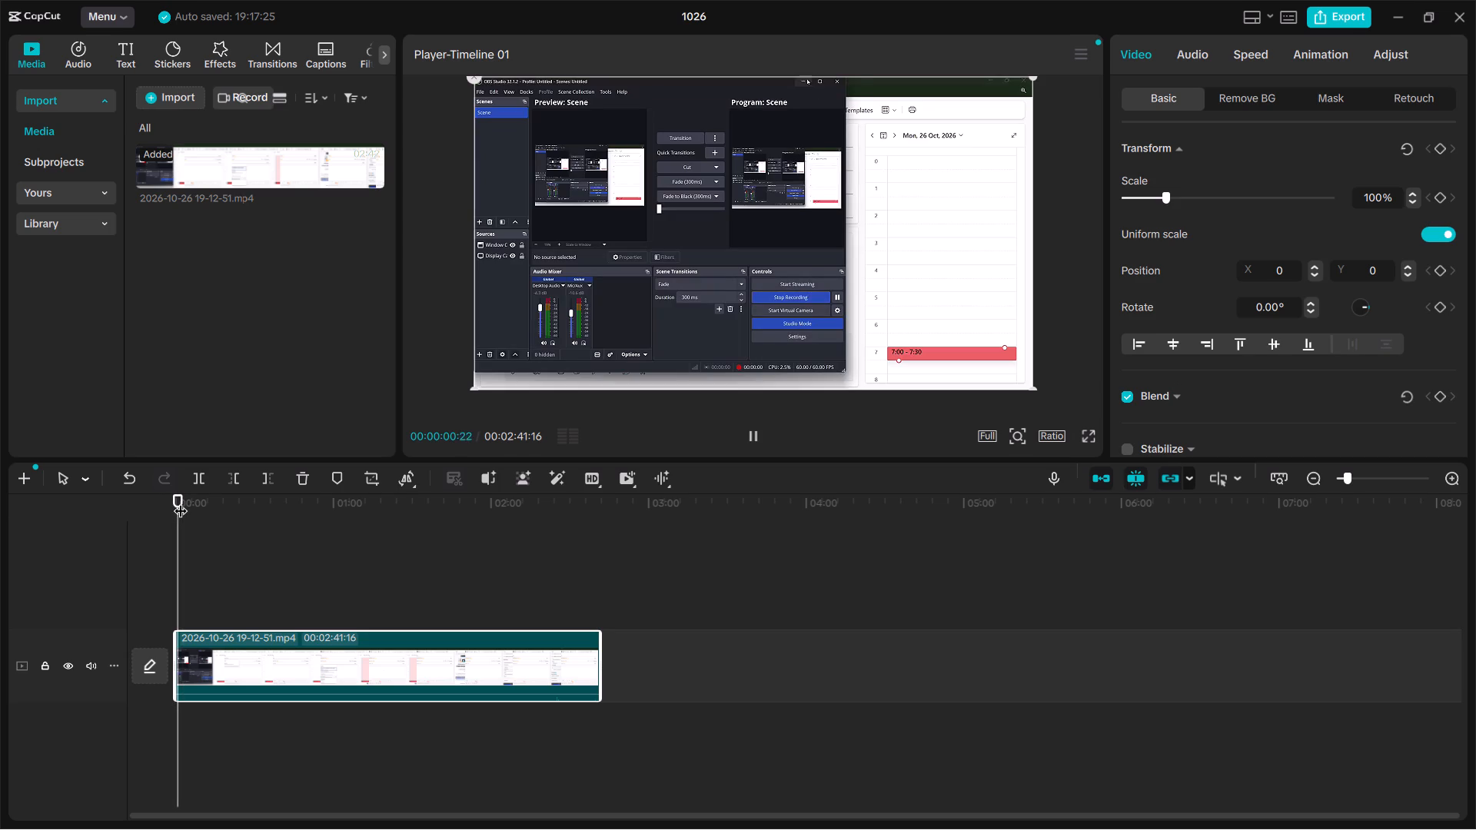
pyautogui.press('space')
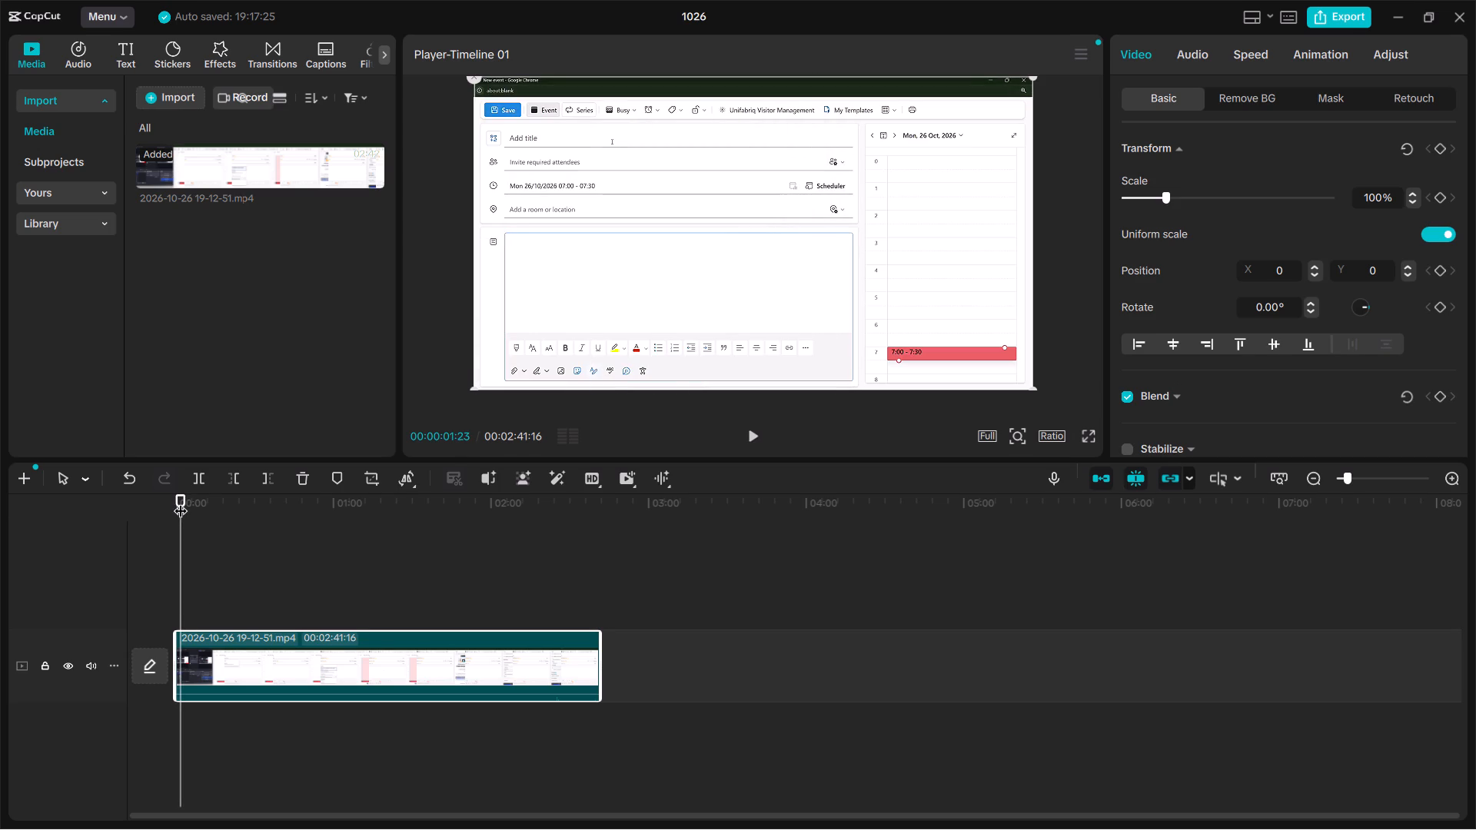
pyautogui.hotkey('ctrl', 'b')
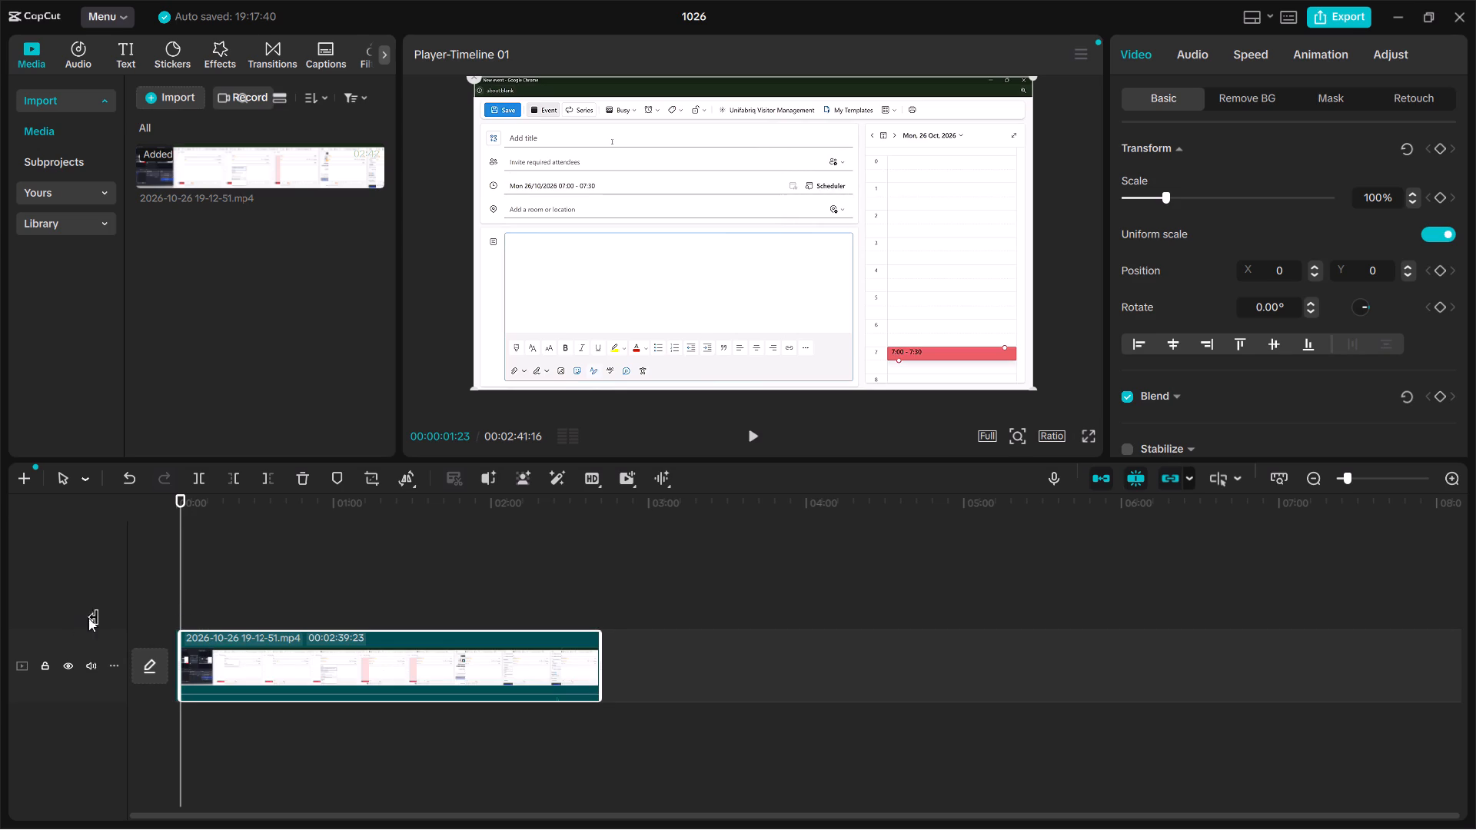
# Delete the short opening segment before the split, which shows the OBS window.
pyautogui.keyDown('ctrl'); pyautogui.scroll(4, 221, 620); pyautogui.keyUp('ctrl')
pyautogui.hscroll(2, 221, 620)
pyautogui.hscroll(-1, 221, 620)
pyautogui.keyDown('ctrl'); pyautogui.scroll(9, 221, 620); pyautogui.keyUp('ctrl')
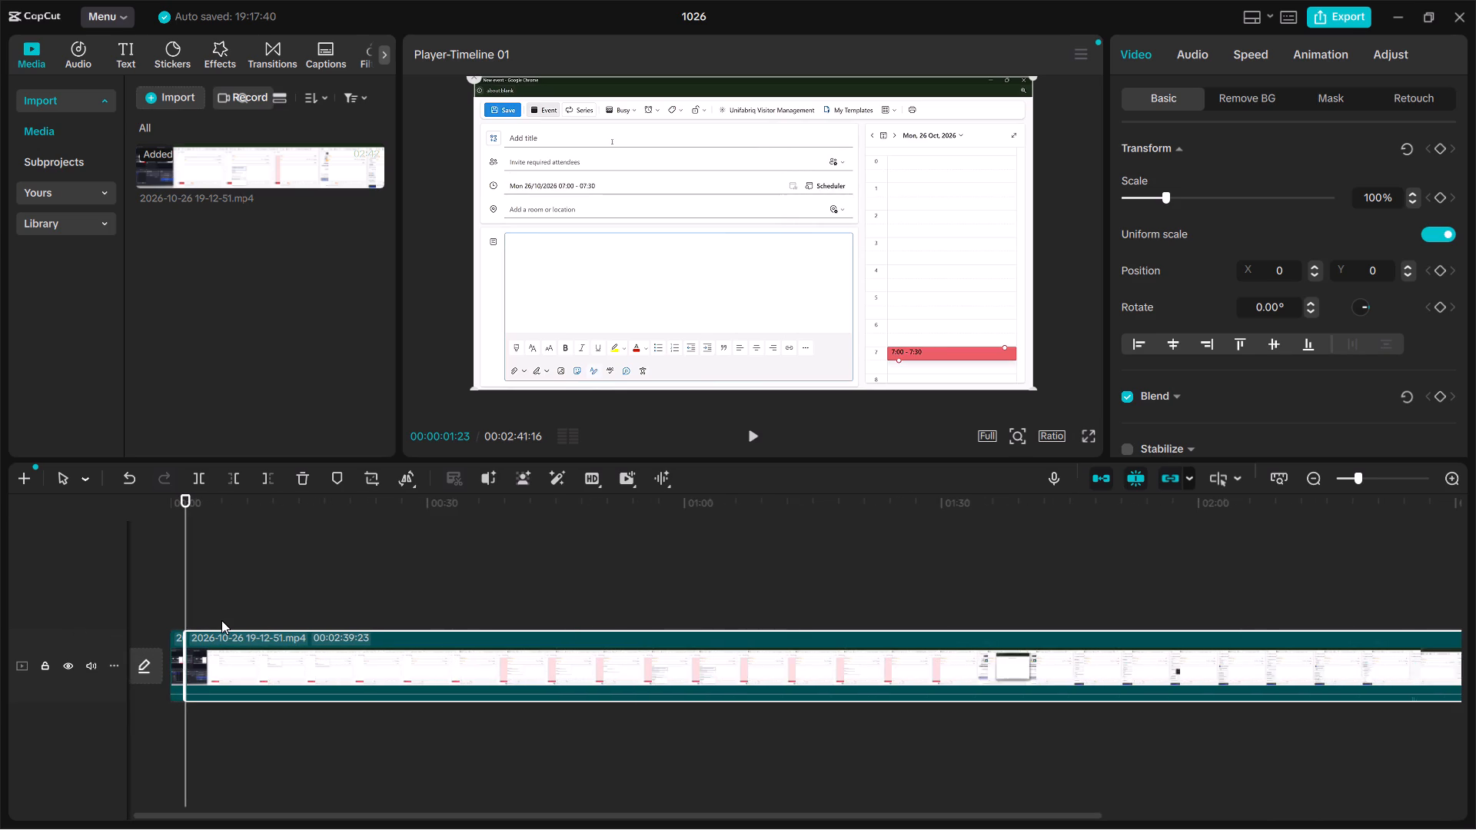
pyautogui.keyDown('ctrl'); pyautogui.scroll(5, 221, 620); pyautogui.keyUp('ctrl')
pyautogui.click(175, 656)
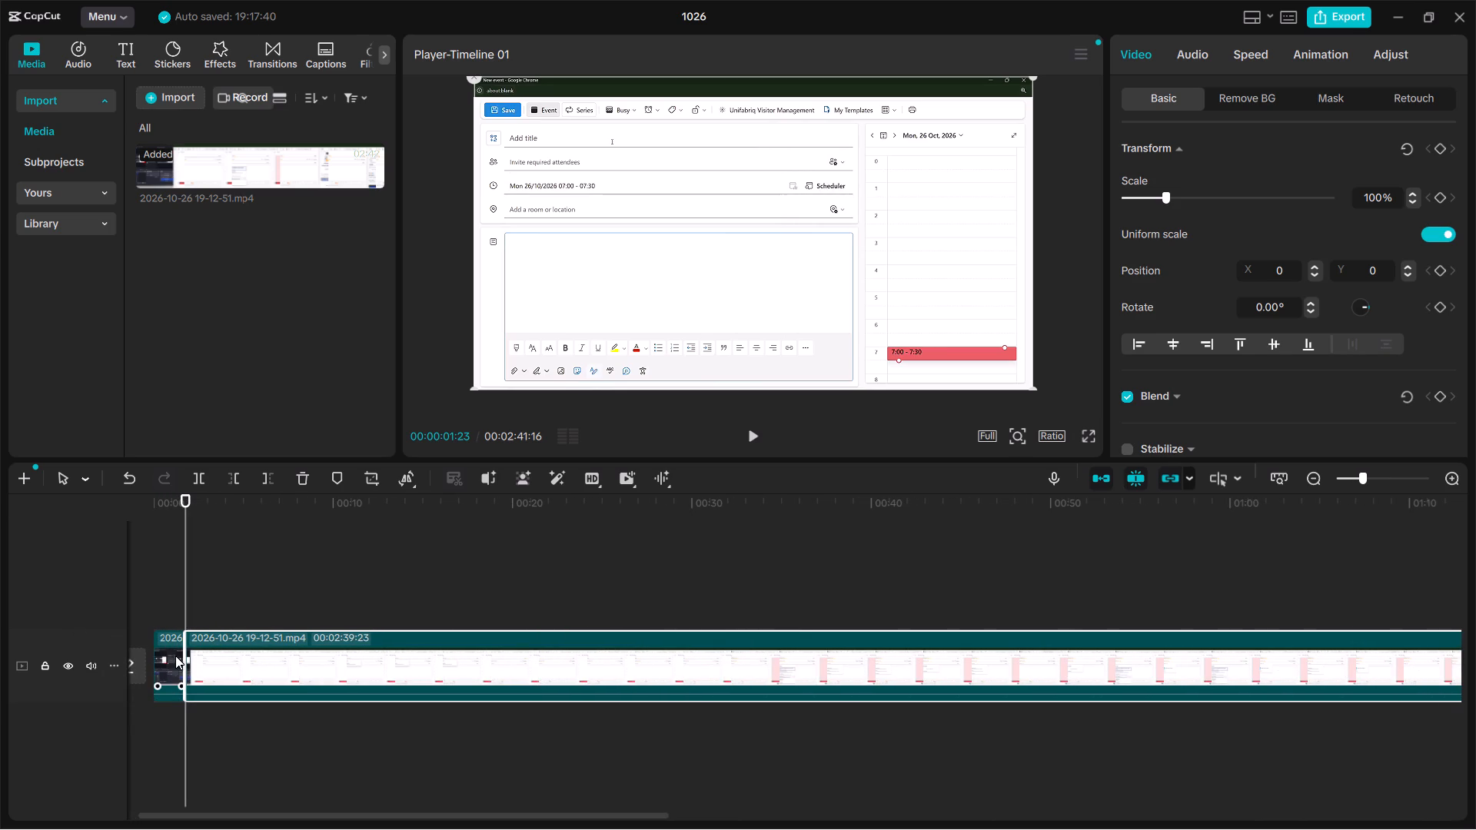
pyautogui.press('Delete')
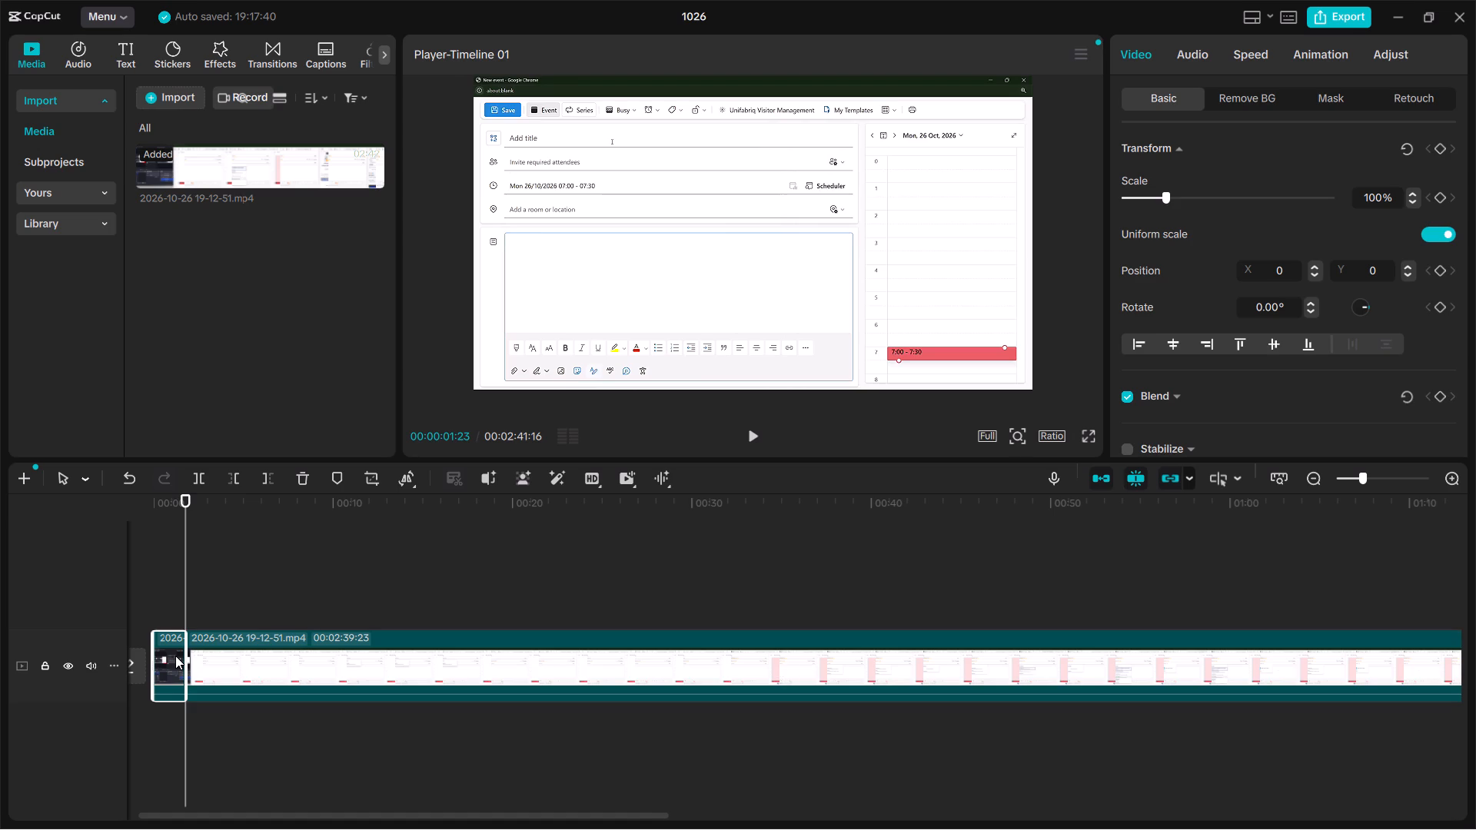
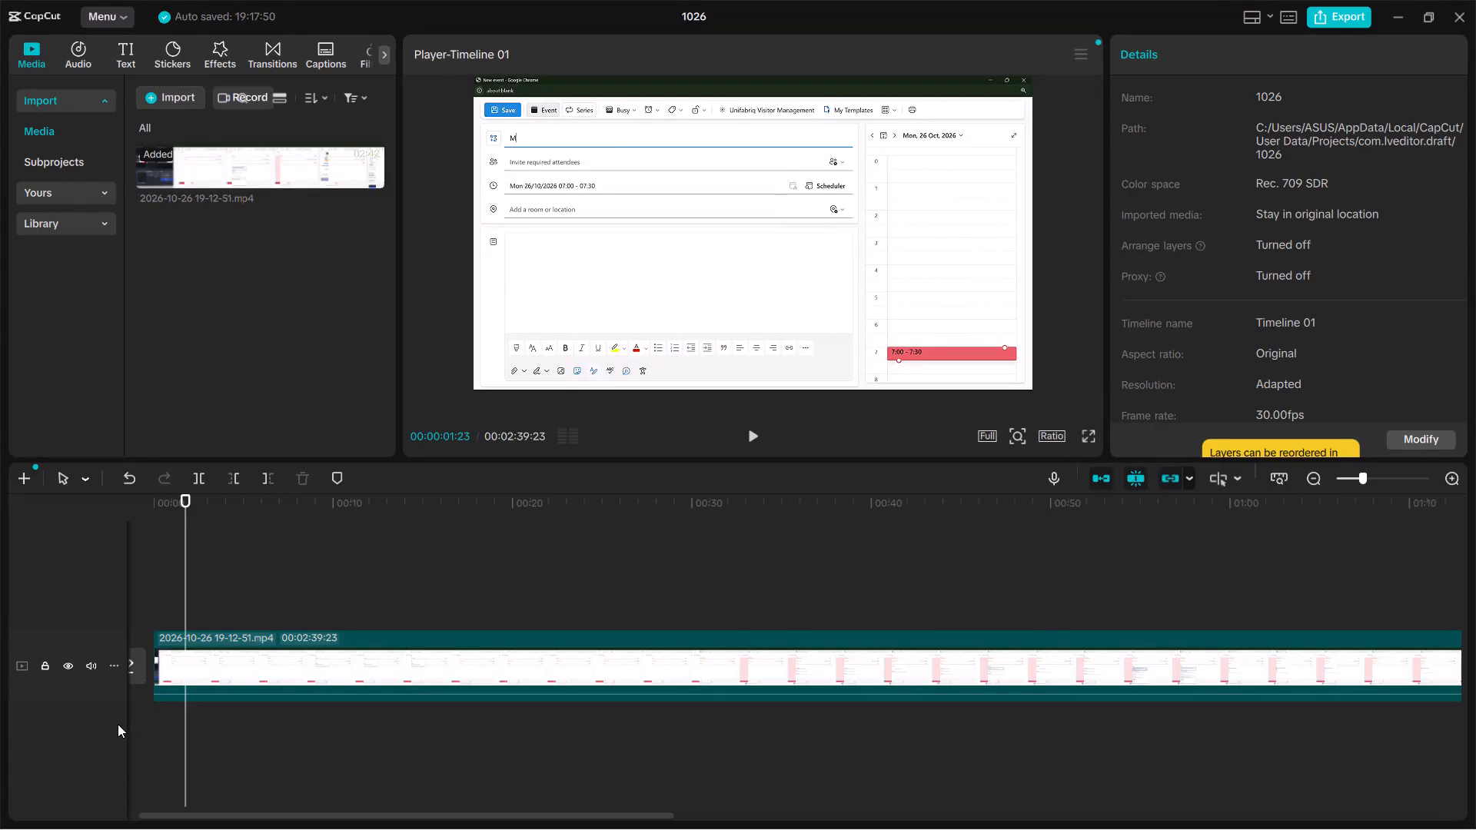
# Play the opening to where the attendee suggestions appear after the Meeting Invite title is entered, and split the clip at 00:00:07:06.
pyautogui.press('space')
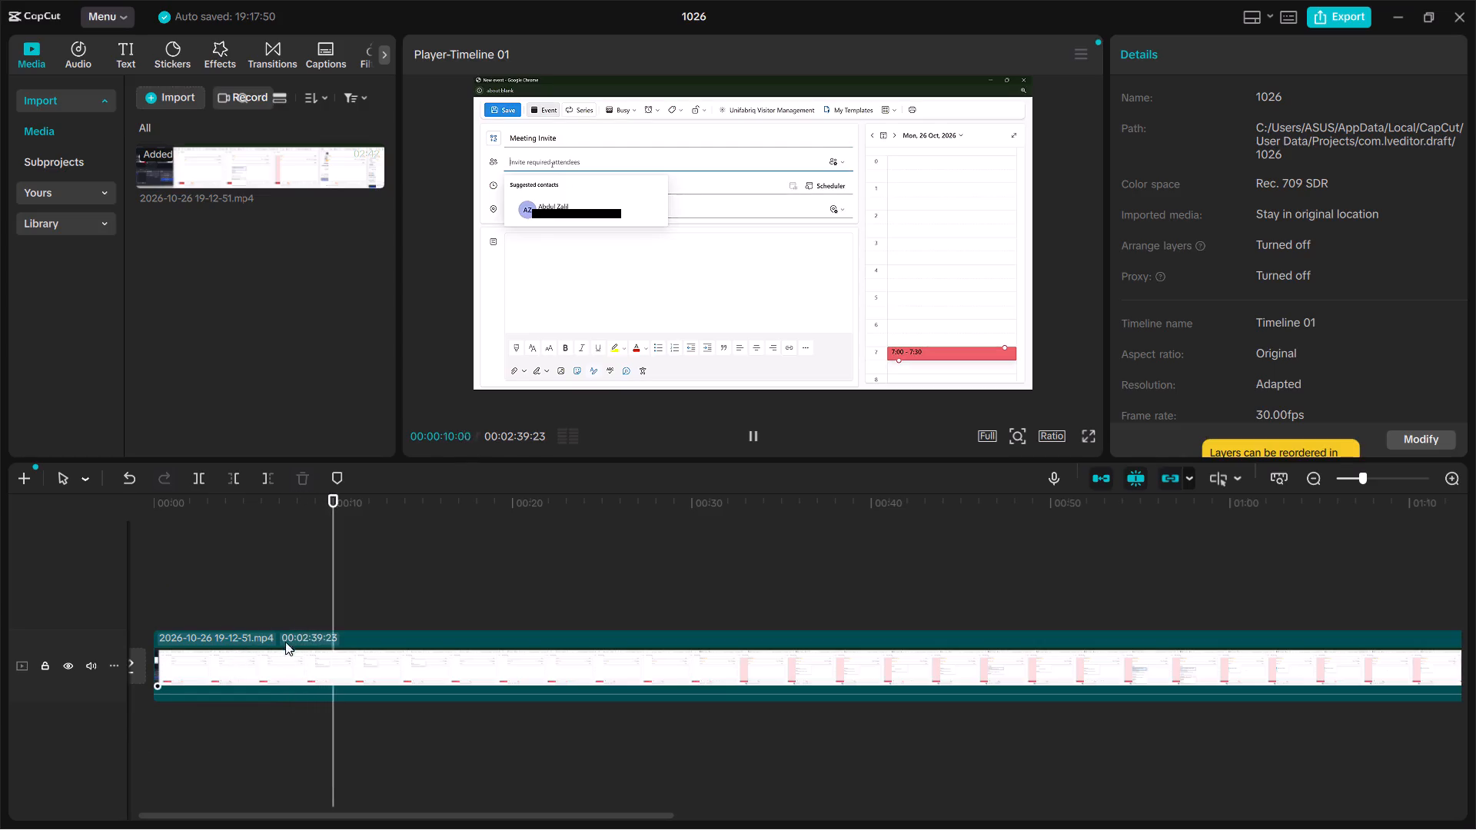
pyautogui.click(268, 656)
pyautogui.click(268, 576)
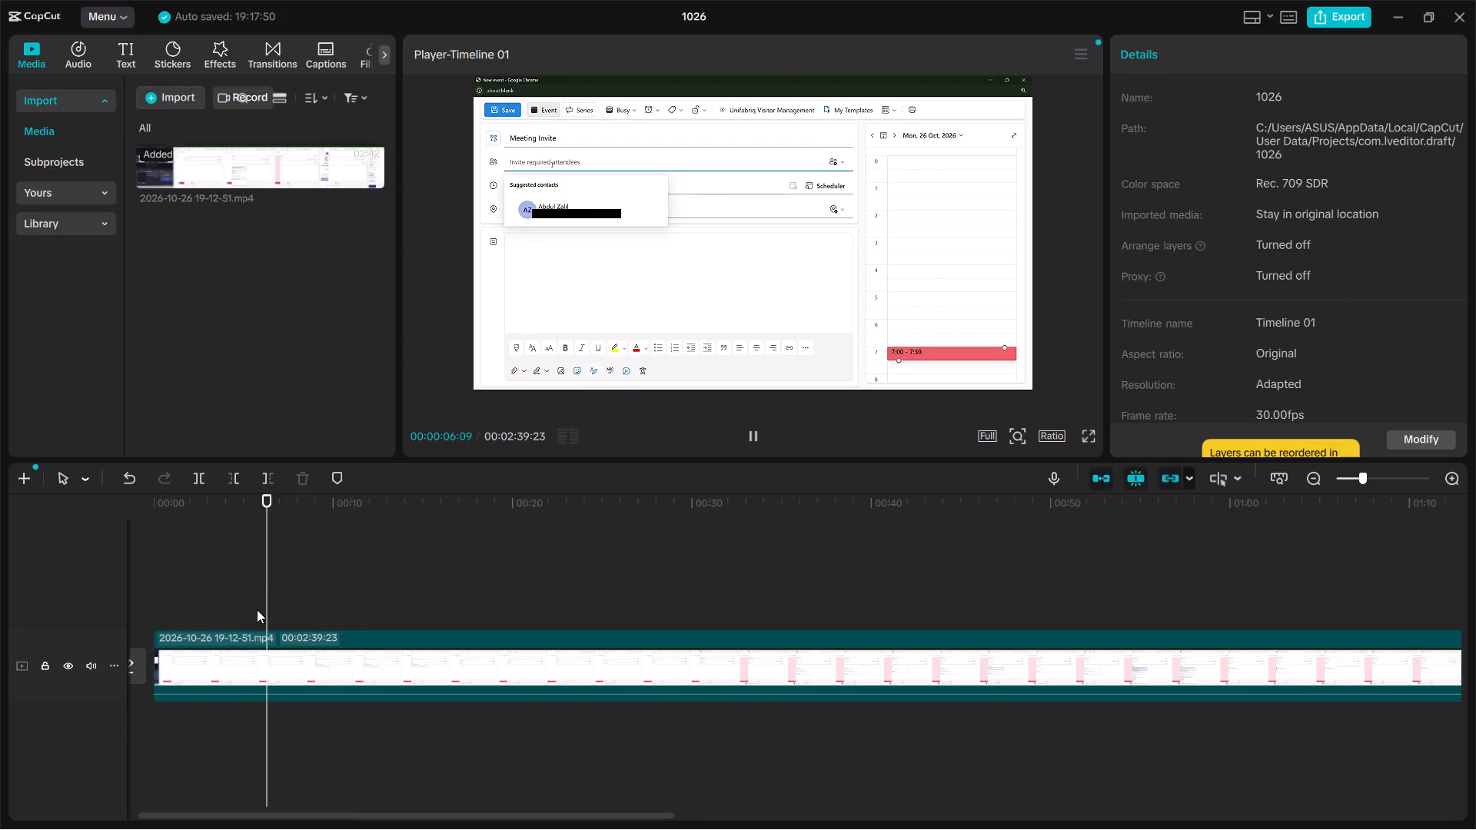
pyautogui.click(246, 656)
pyautogui.press('space')
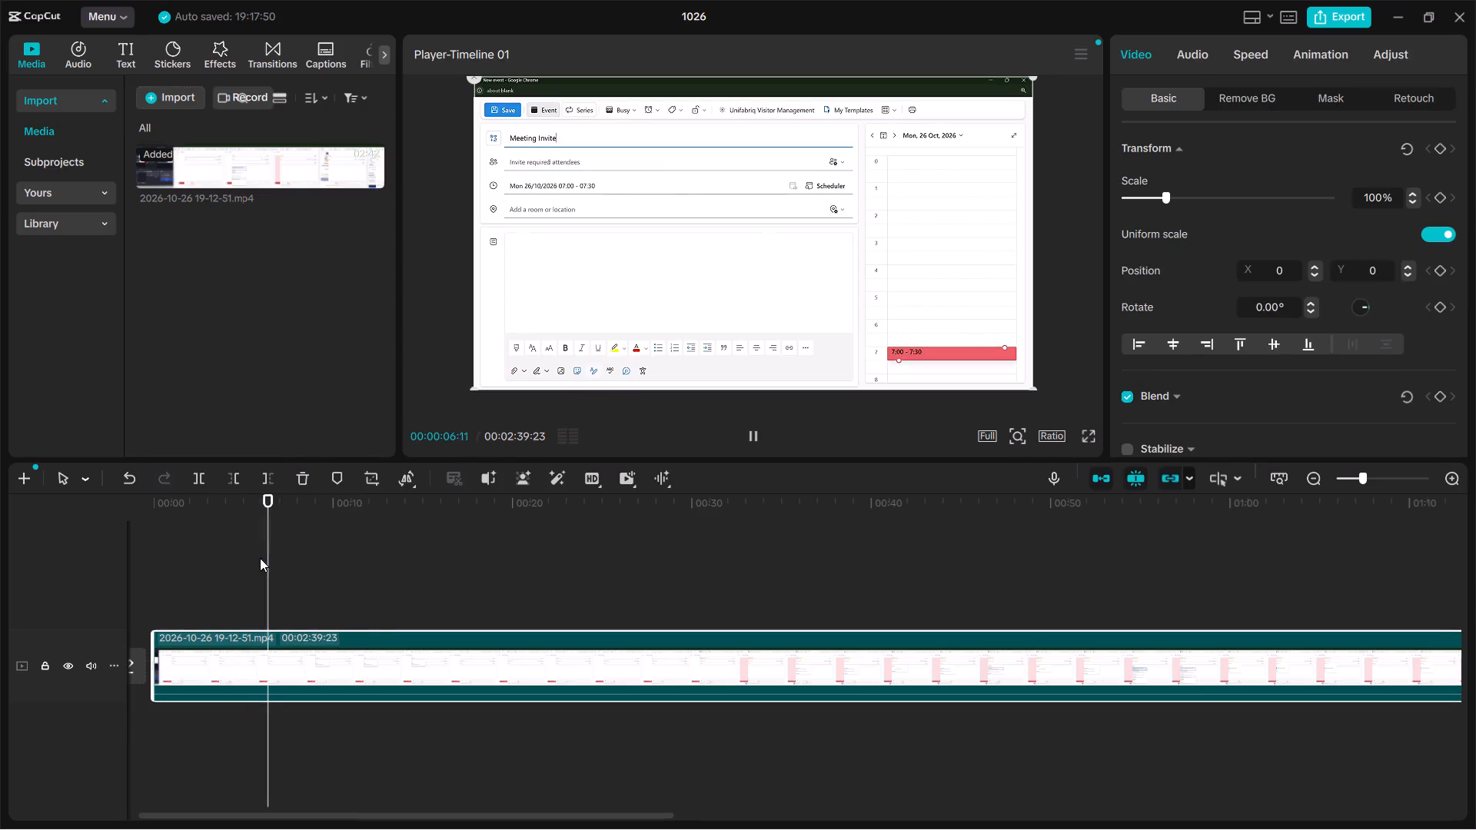
pyautogui.press('space')
pyautogui.press('space')
pyautogui.press('space')
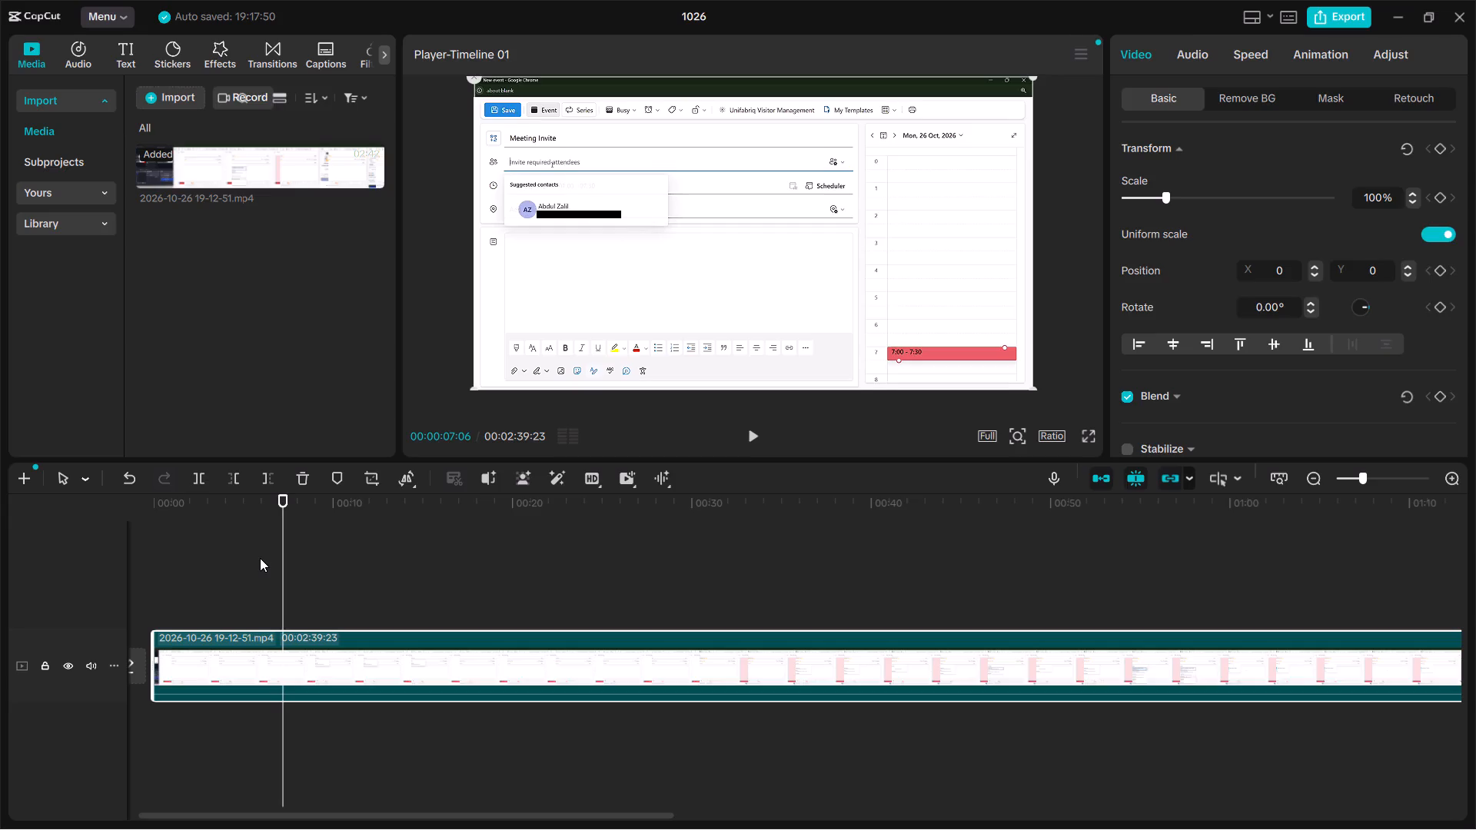
pyautogui.hotkey('ctrl', 'b')
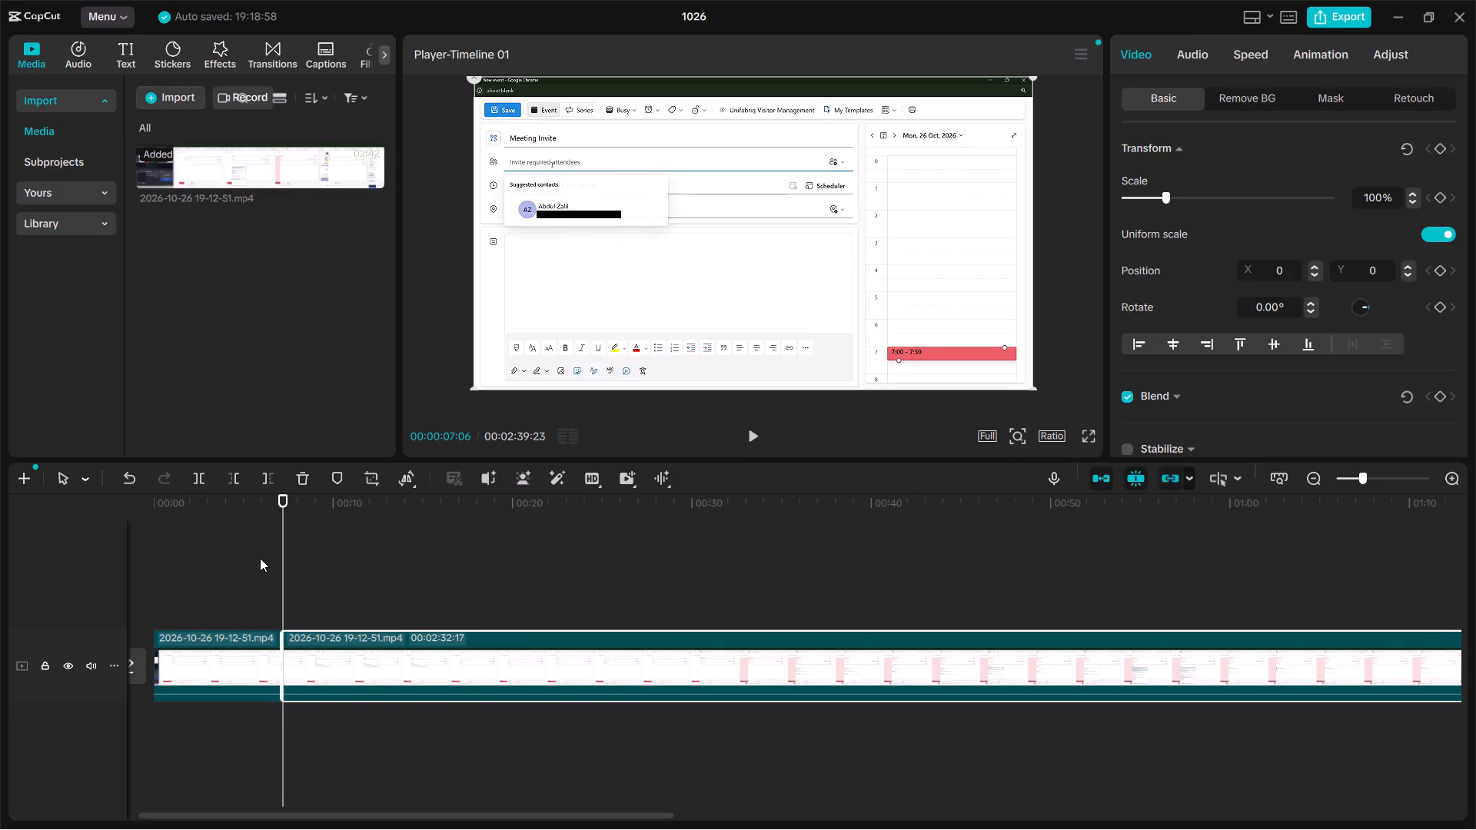
# Find the end of the idle wait at the empty attendees field and split the recording at 00:00:22:18.
pyautogui.press('space')
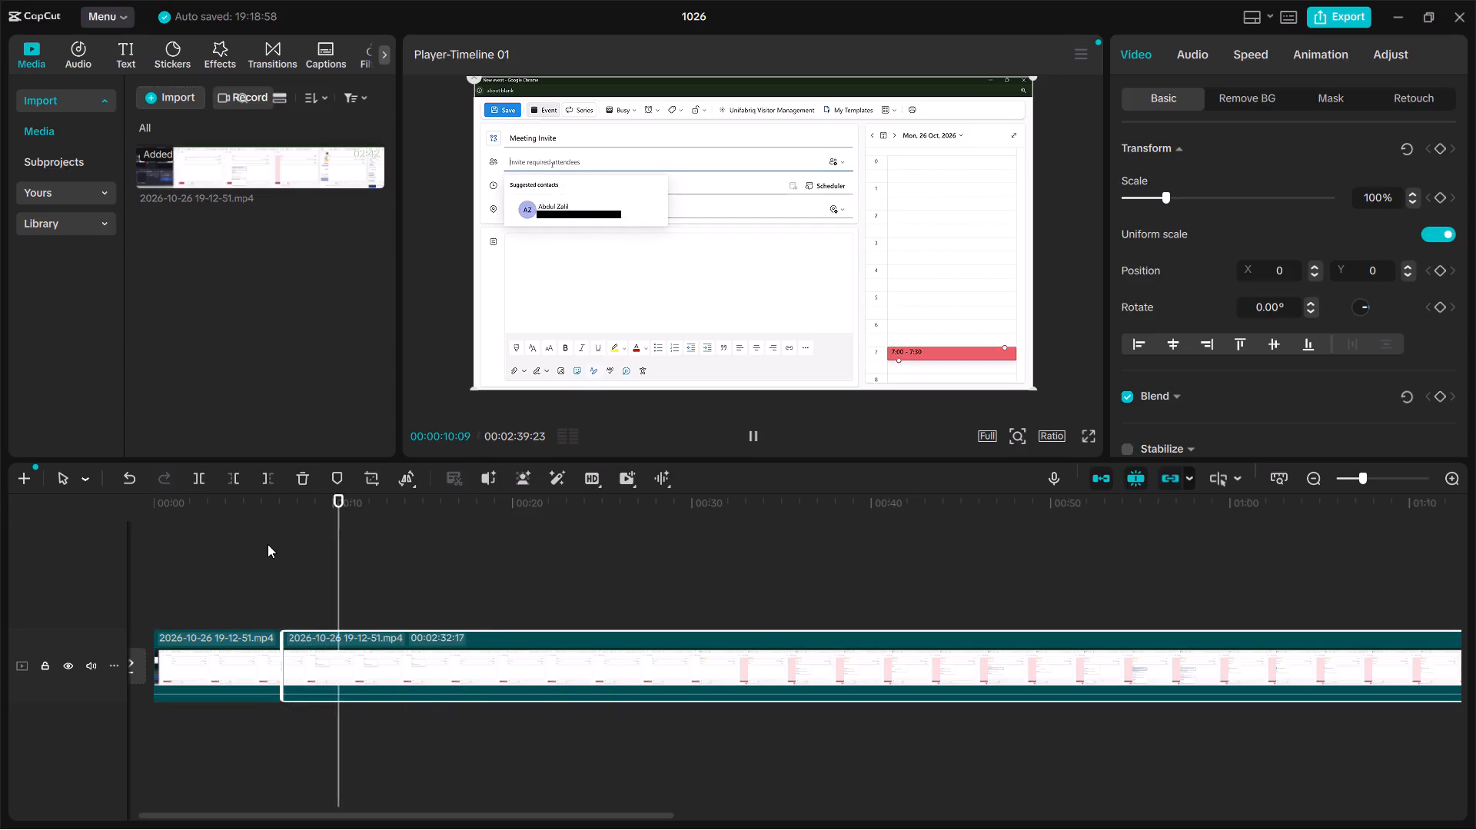
pyautogui.click(467, 580)
pyautogui.click(500, 577)
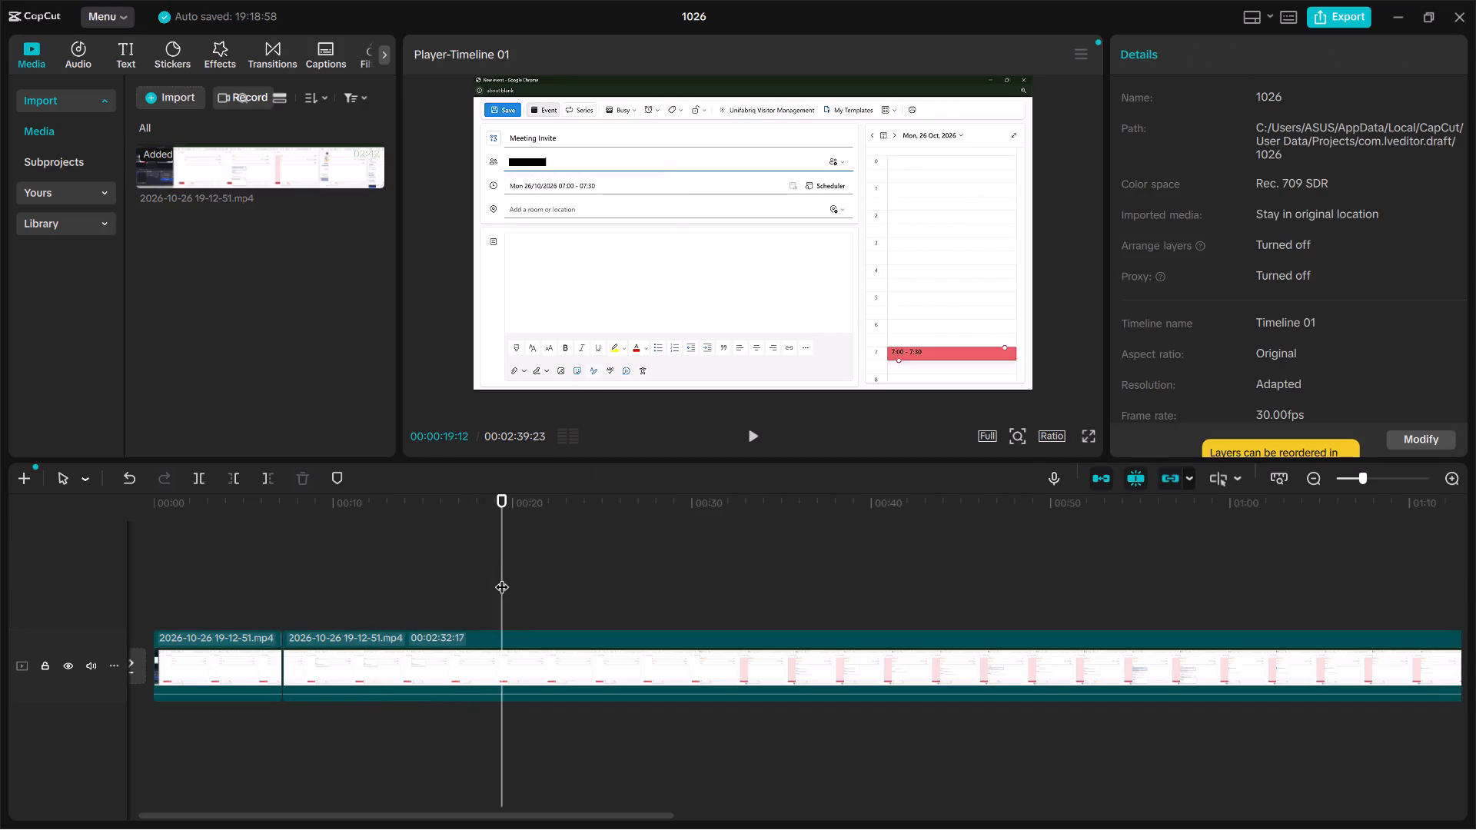
pyautogui.moveTo(545, 586); pyautogui.dragTo(559, 587)
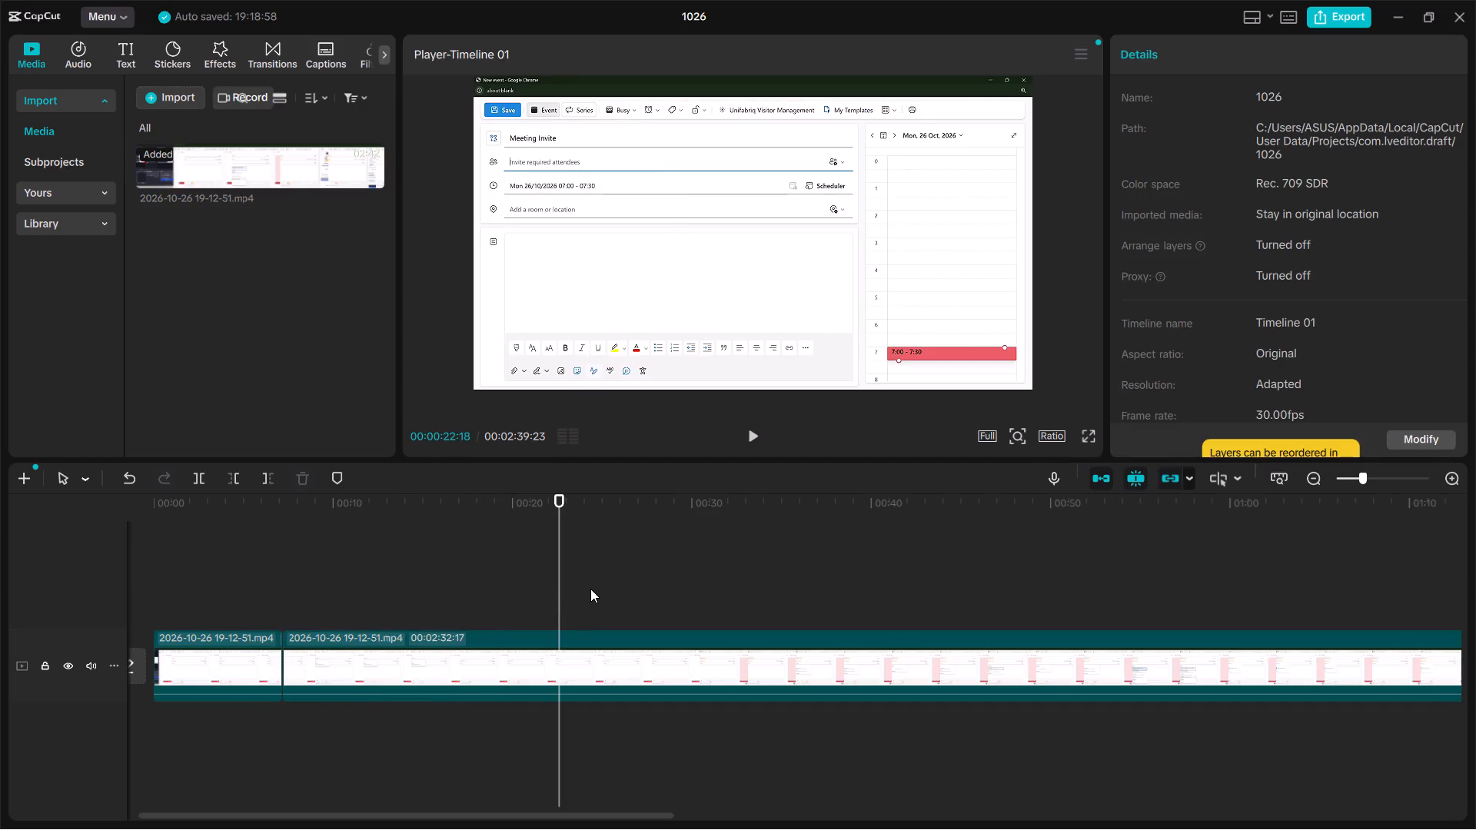
pyautogui.click(527, 678)
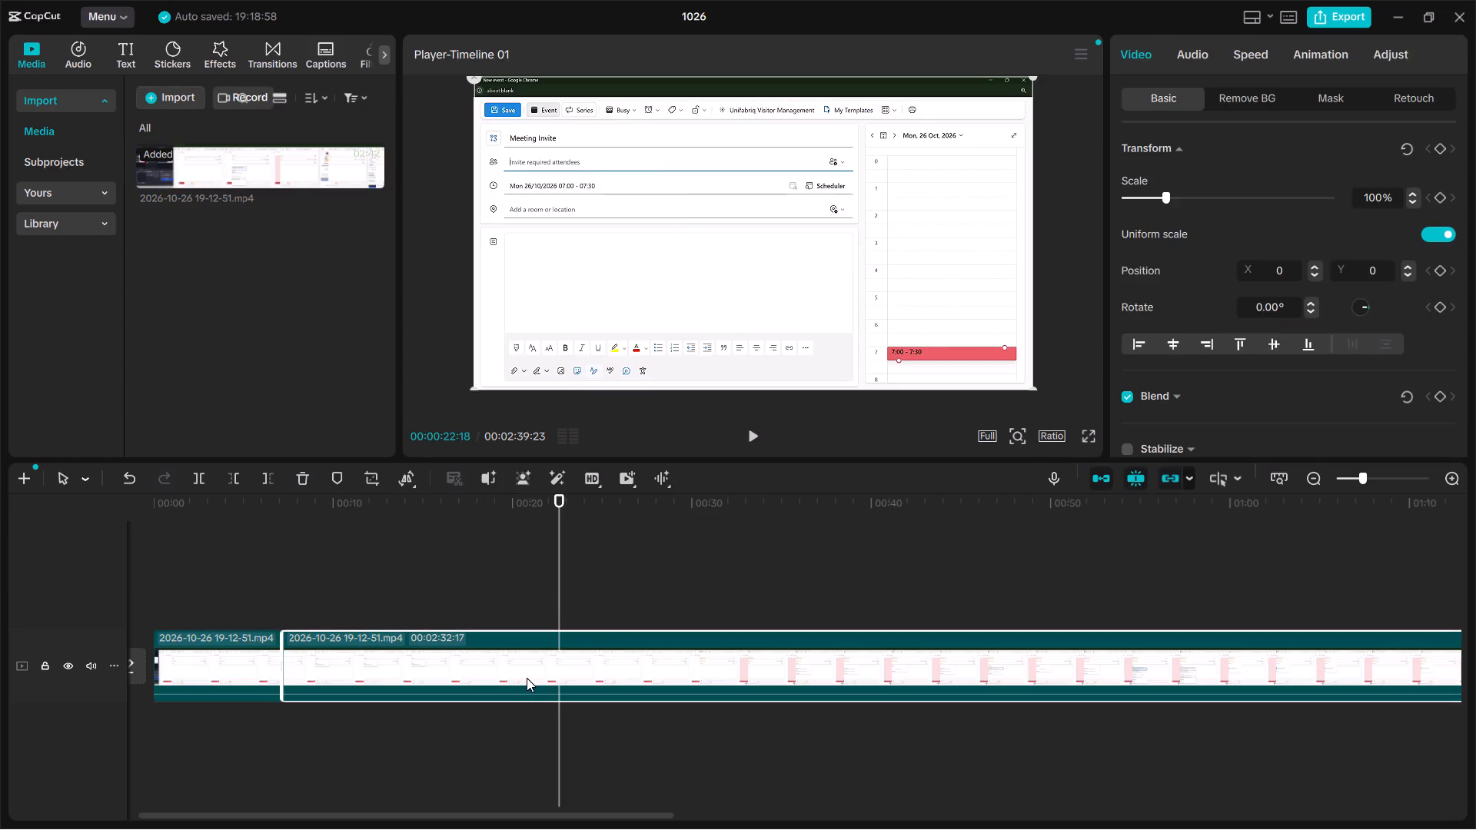
pyautogui.hotkey('ctrl', 'b')
# Delete the segment between the 00:00:07:06 and 00:00:22:18 splits.
pyautogui.click(462, 656)
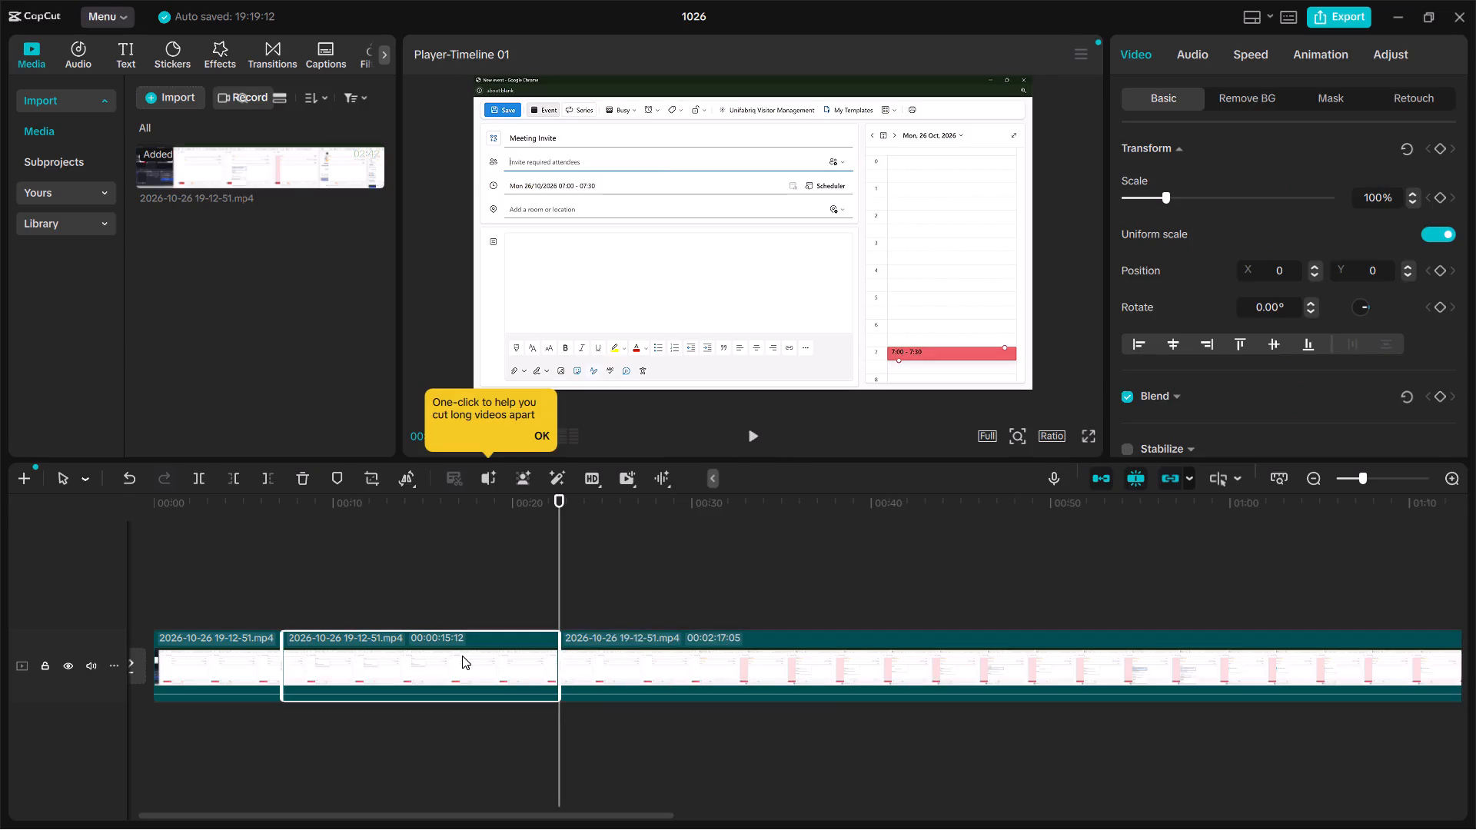
pyautogui.press('Delete')
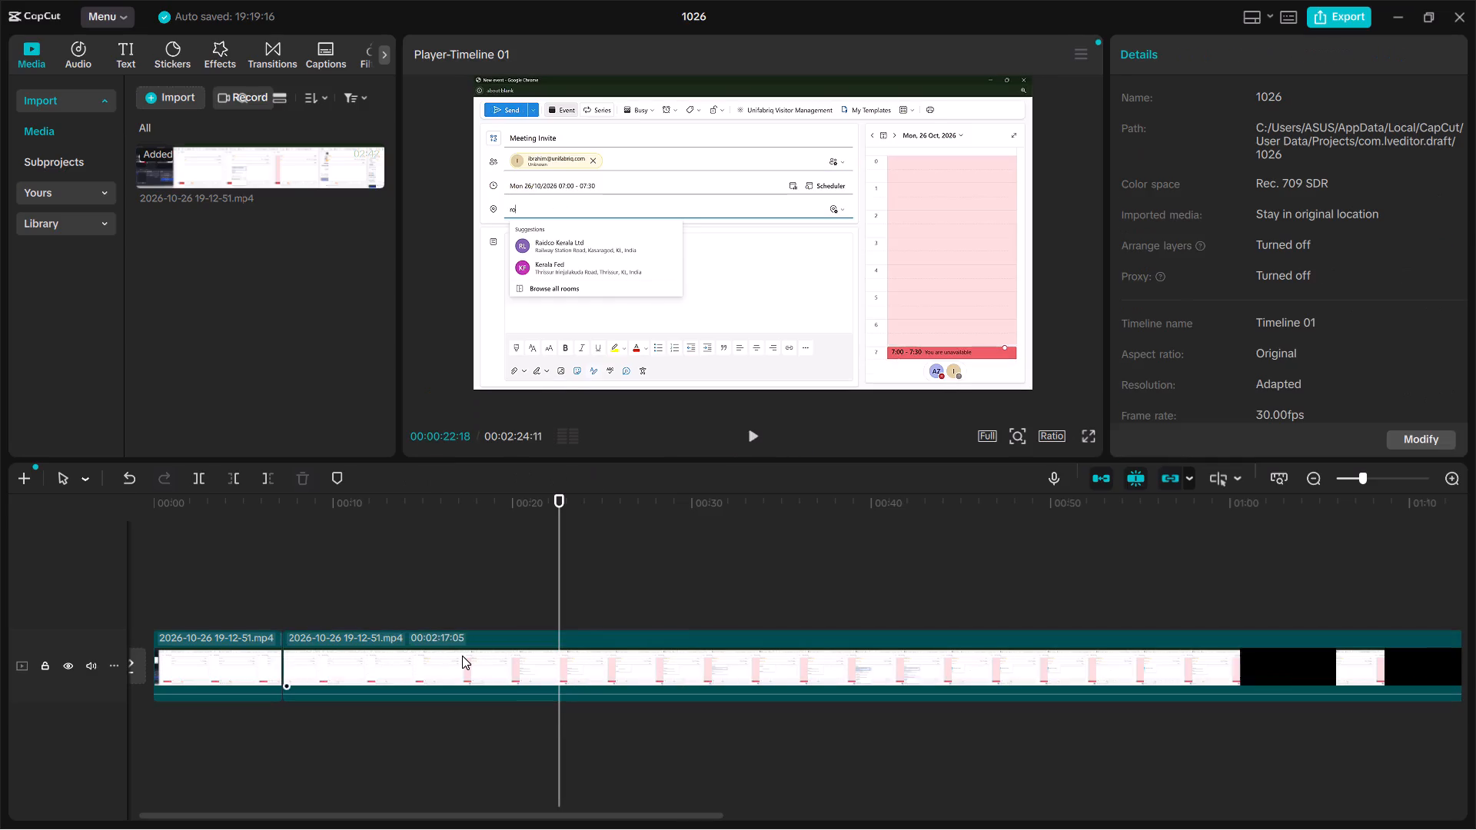
# Play across the new cut to where the location suggestions open, and split the last clip at 00:00:18:06.
pyautogui.click(269, 585)
pyautogui.press('space')
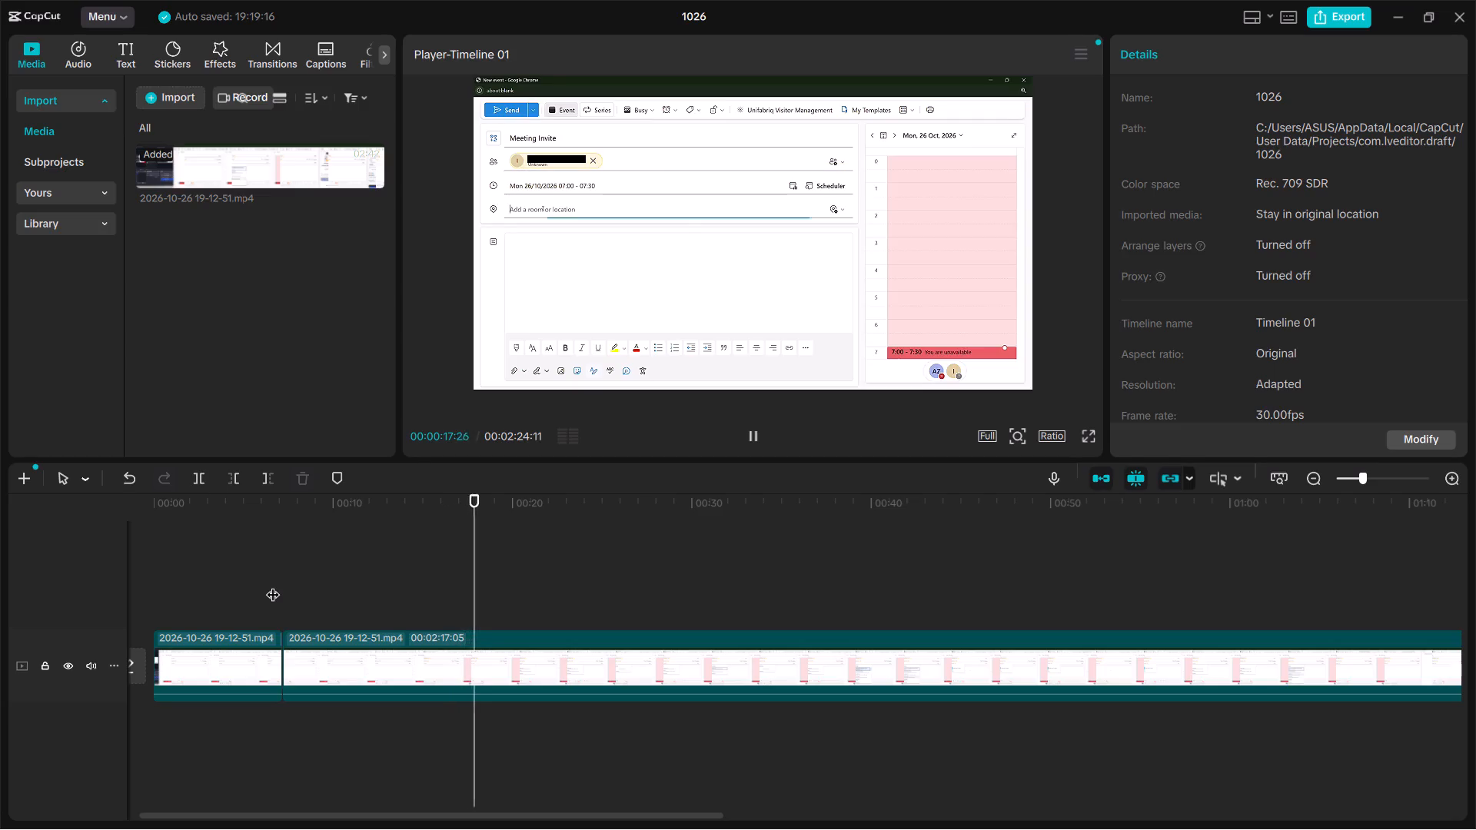
pyautogui.click(426, 588)
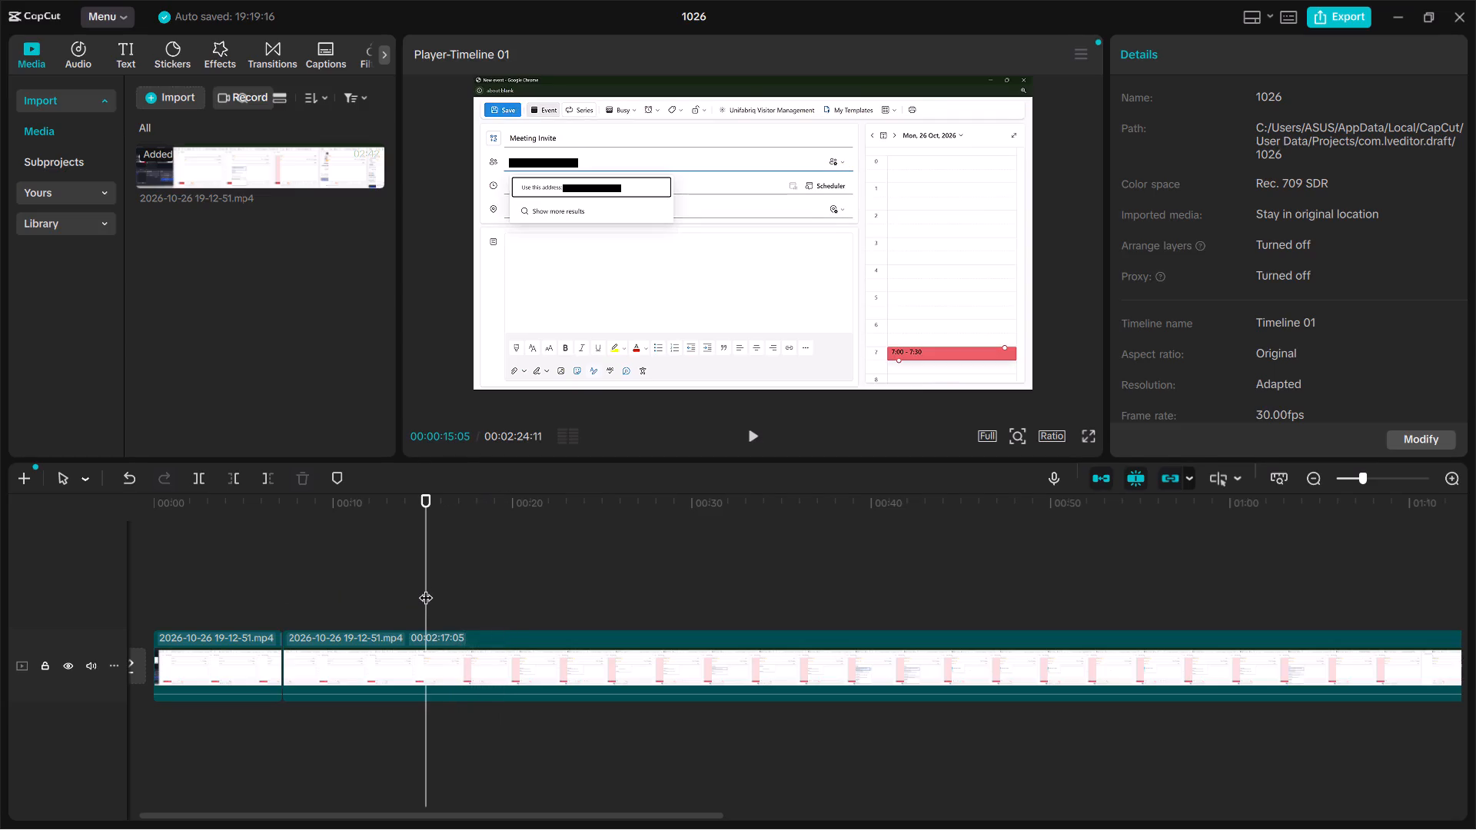
pyautogui.press('space')
pyautogui.press('space')
pyautogui.press('space')
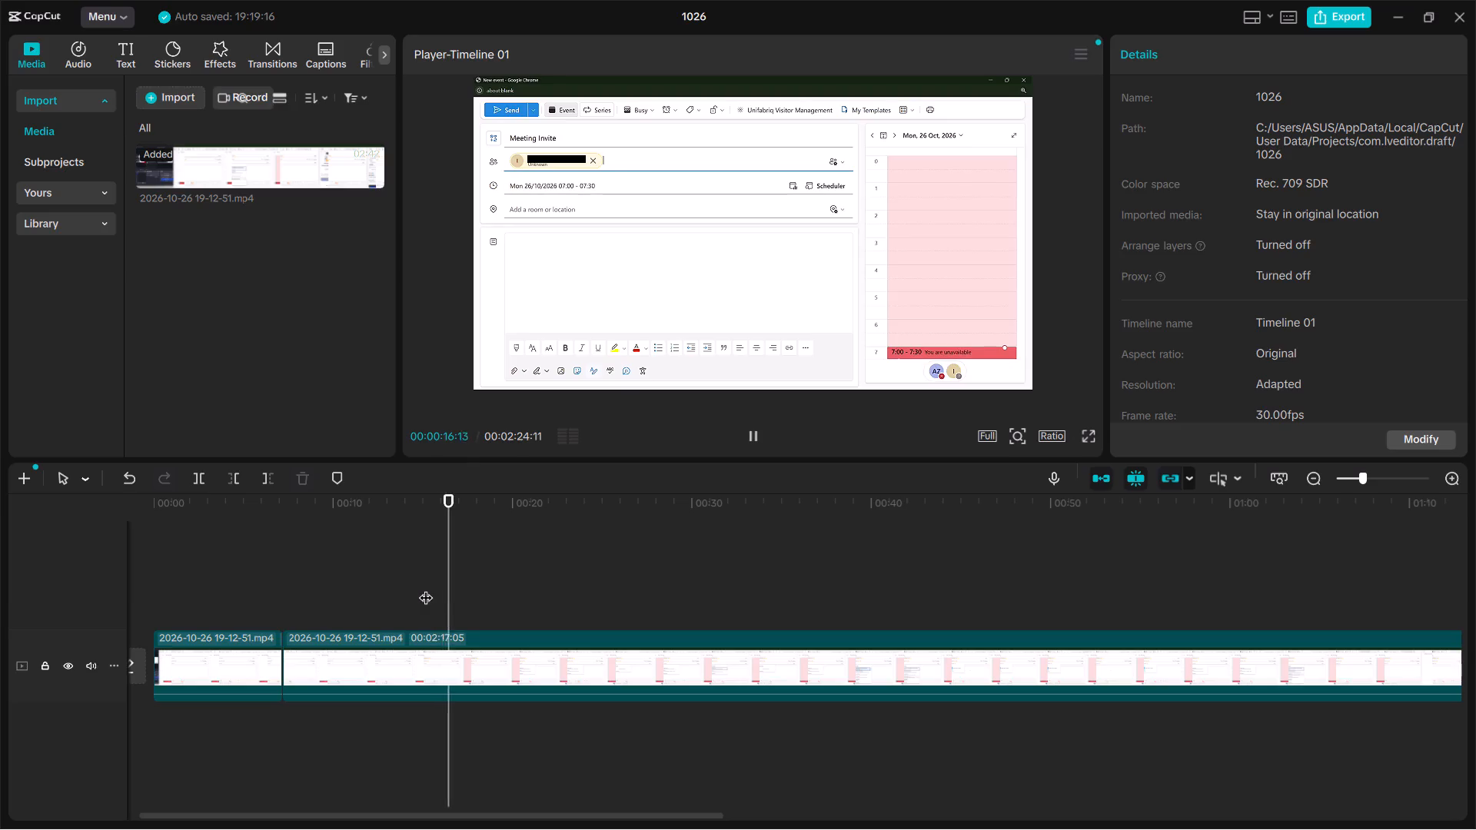
pyautogui.press('space')
pyautogui.press('space')
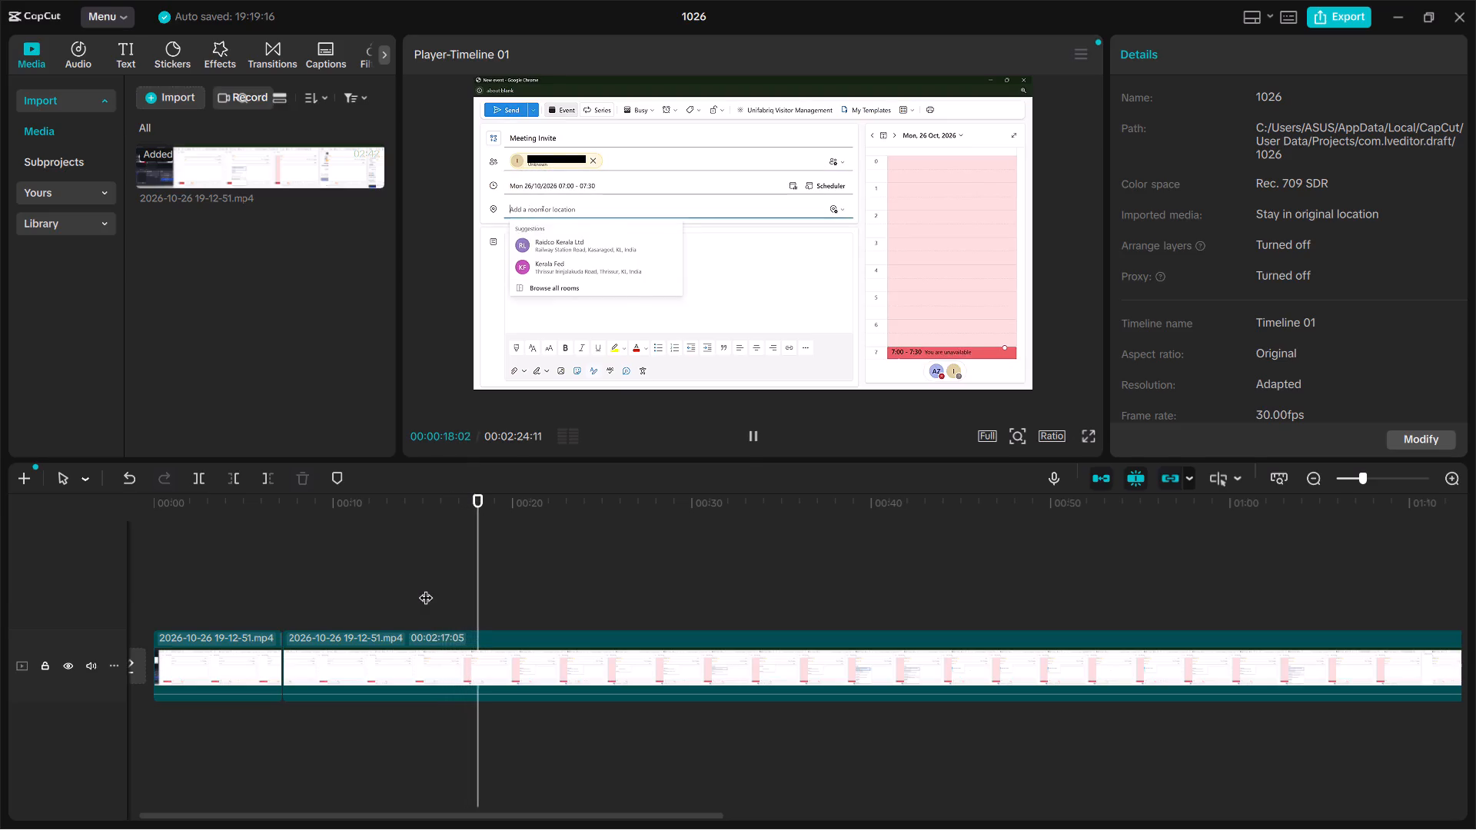
pyautogui.press('space')
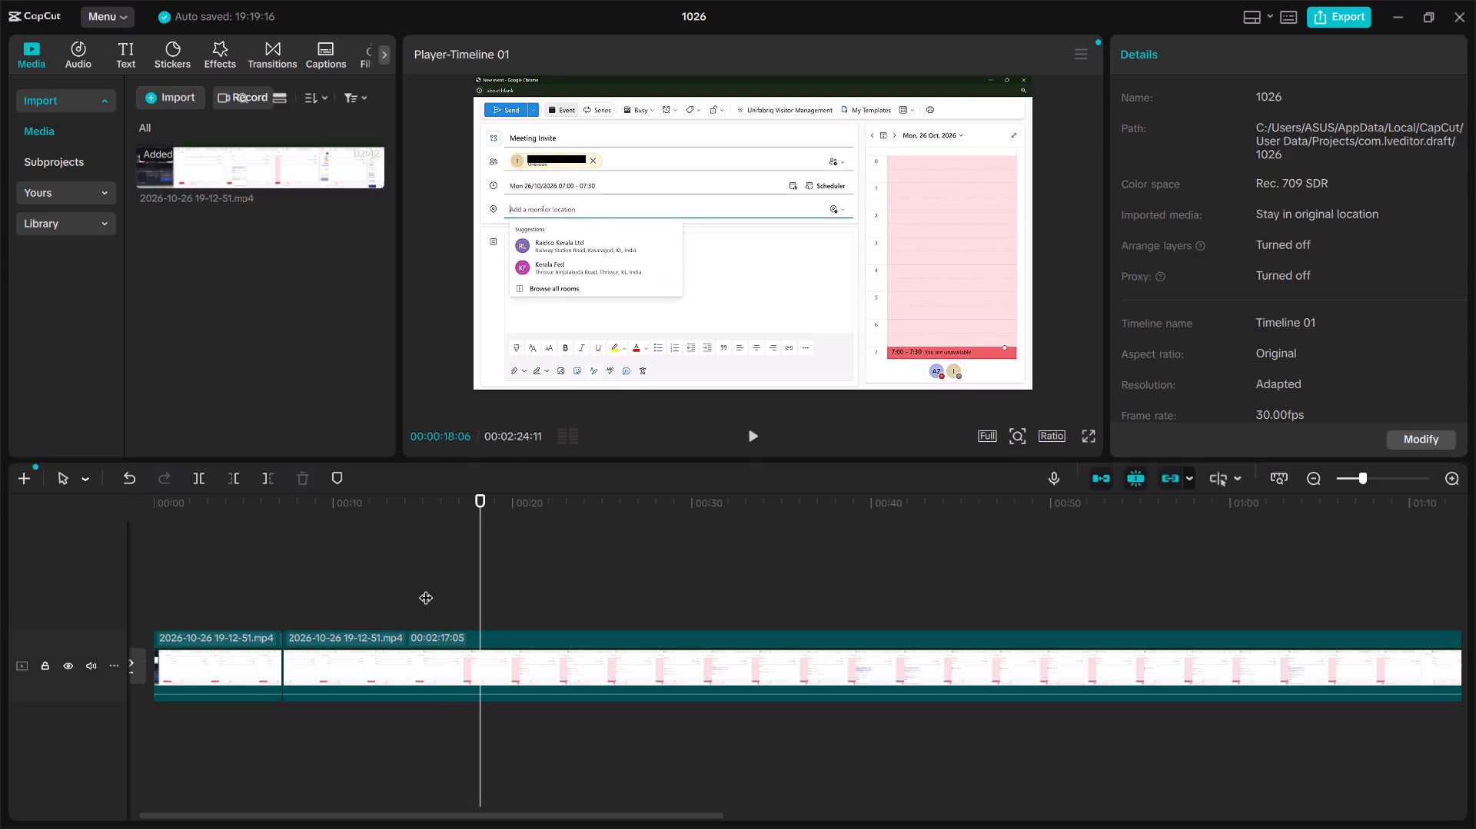
pyautogui.click(462, 646)
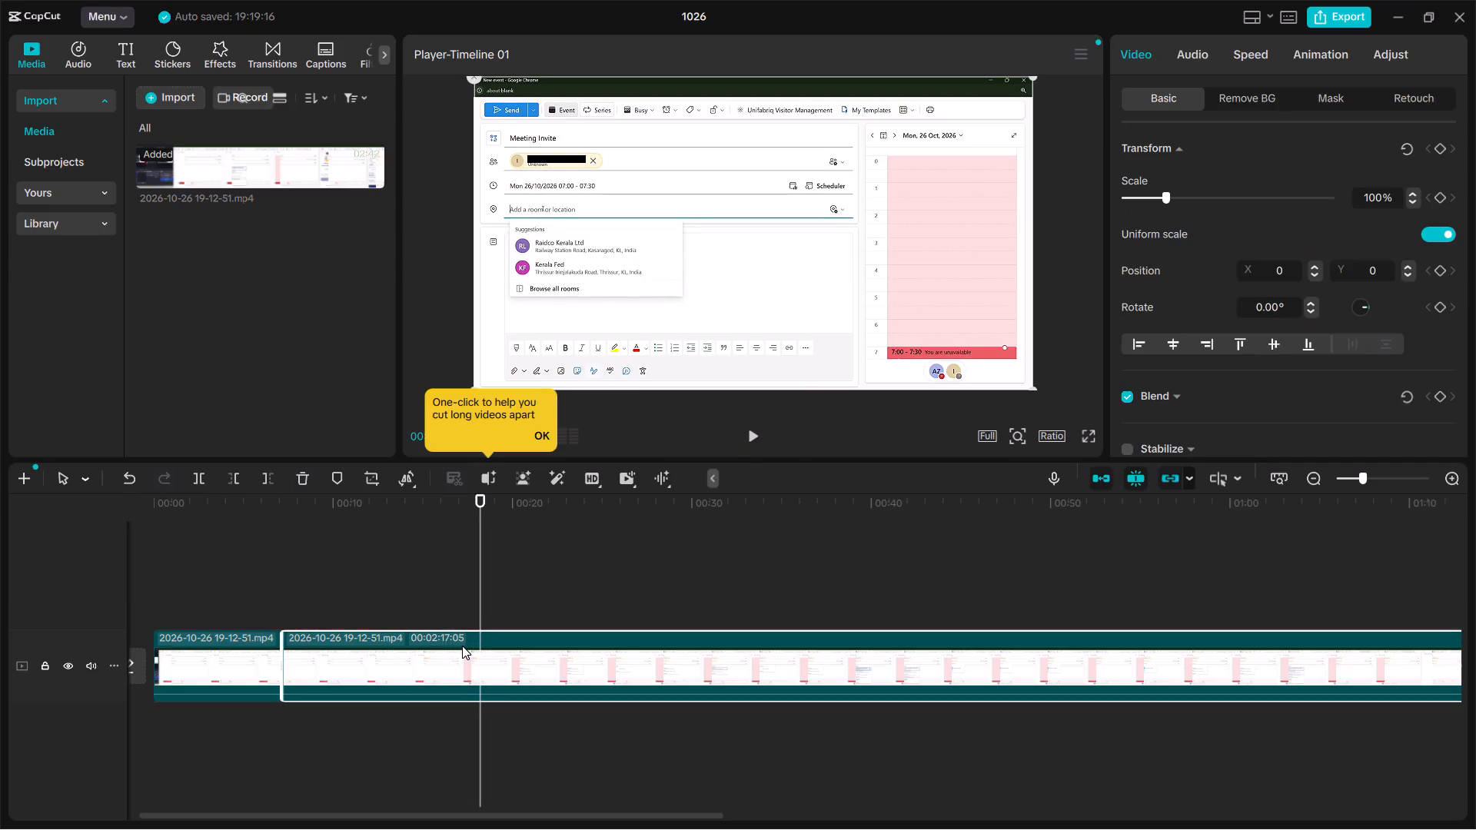
pyautogui.hotkey('ctrl', 'b')
# Skim the location entry section until Qatar Visa Center is set as the location, and split the last clip at 00:00:53:00.
pyautogui.press('space')
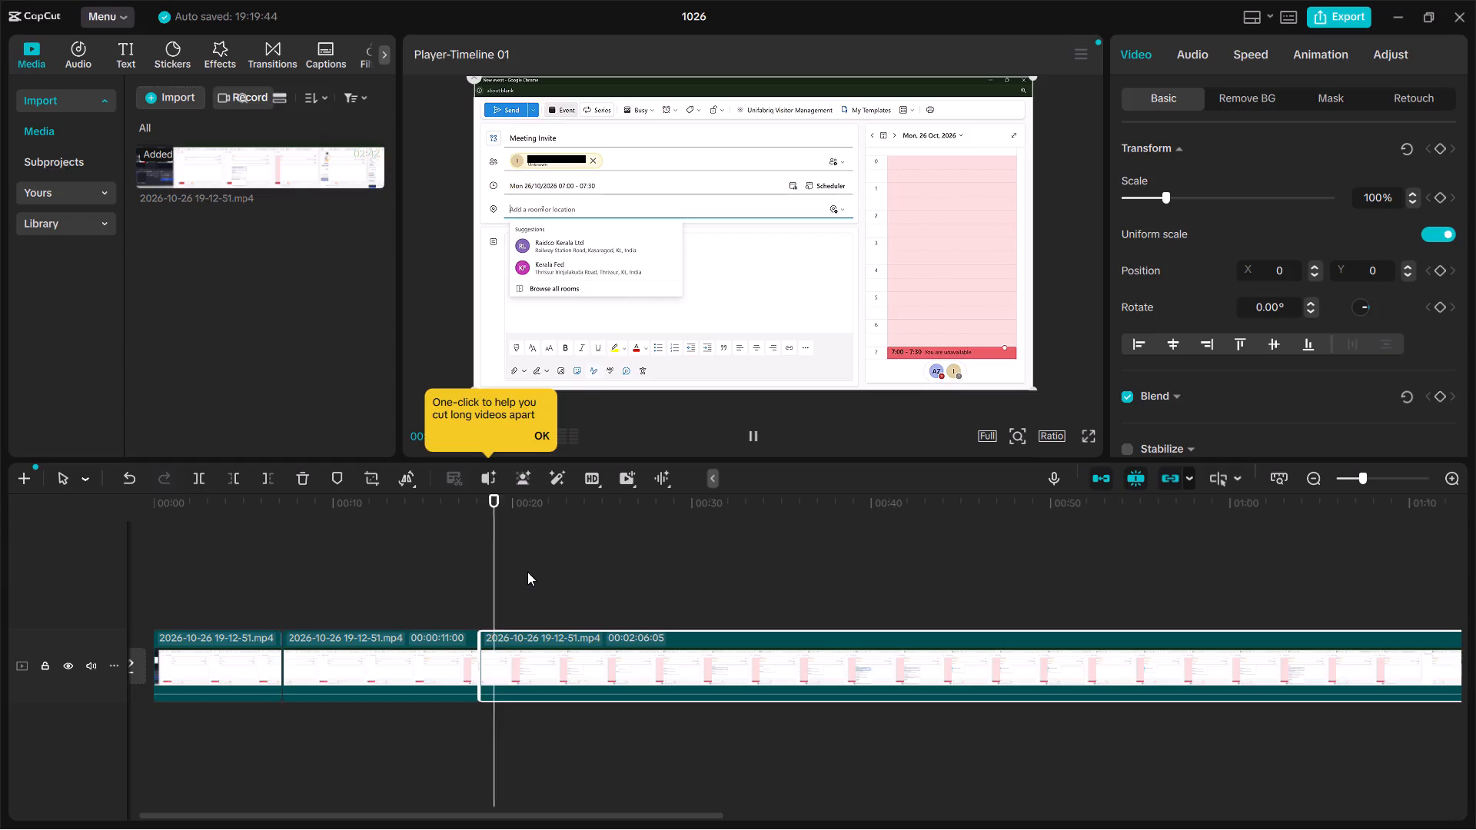
pyautogui.click(613, 578)
pyautogui.click(686, 592)
pyautogui.click(734, 589)
pyautogui.click(788, 583)
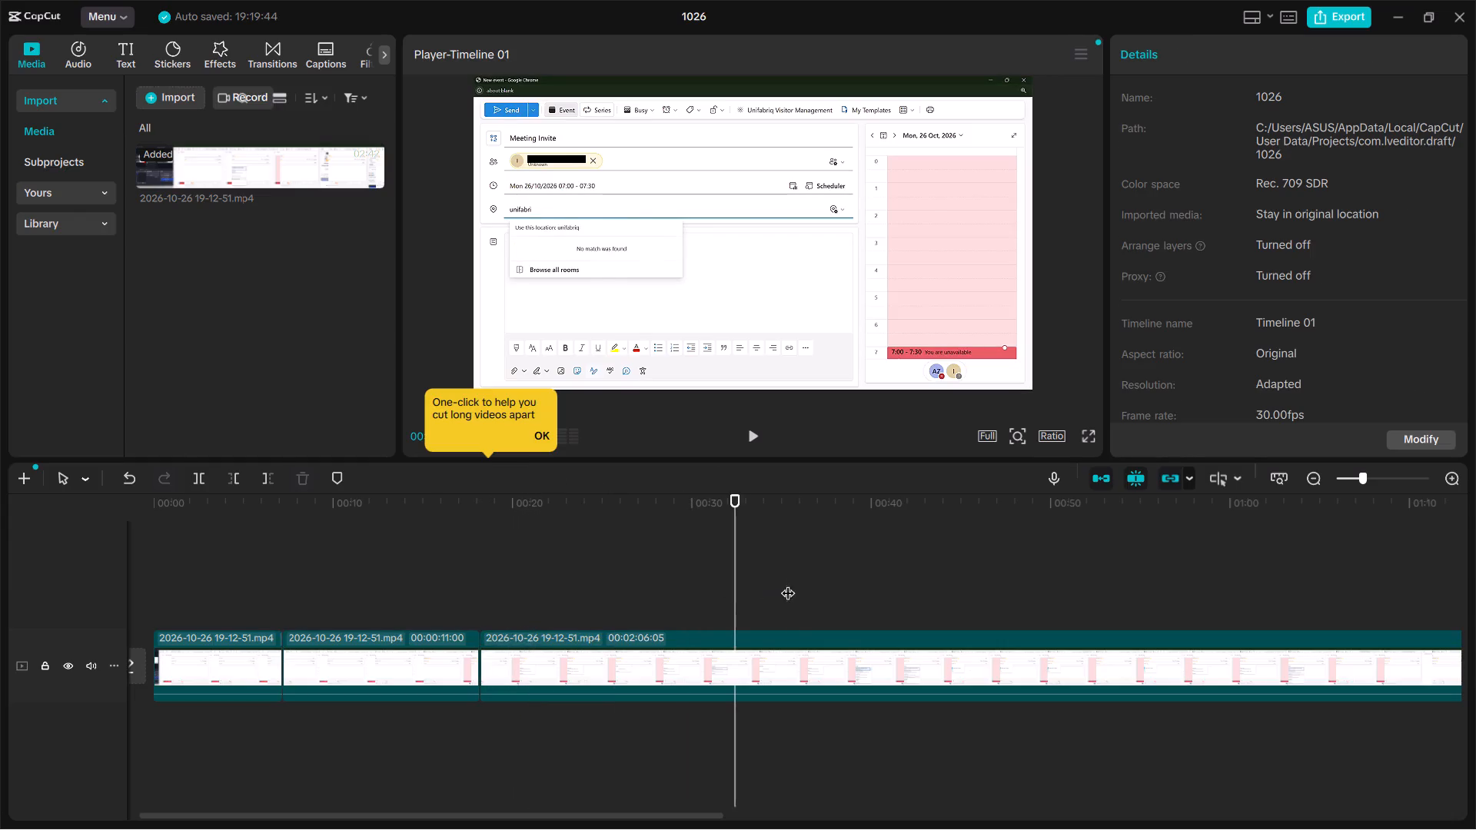
pyautogui.click(843, 573)
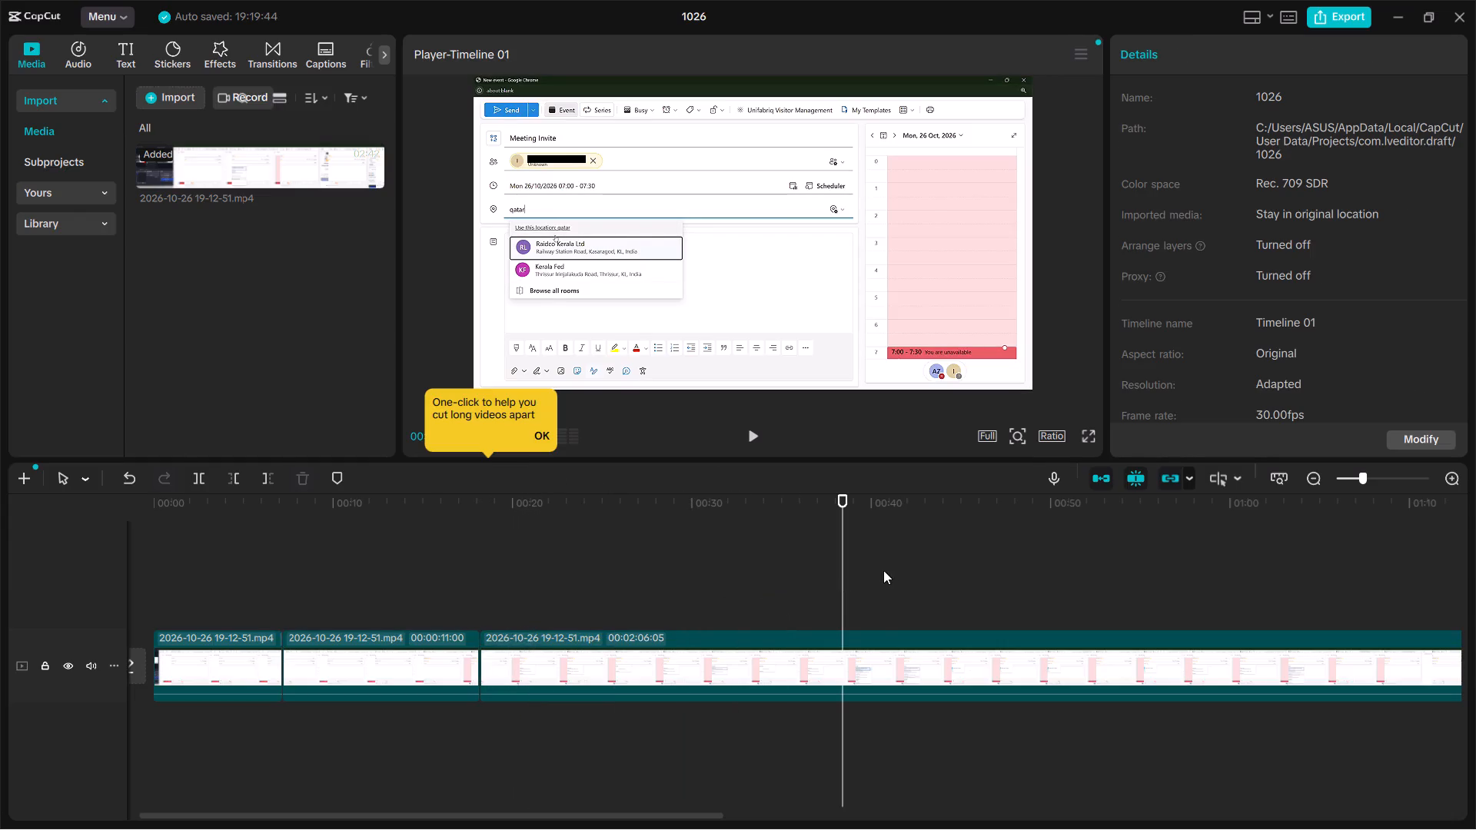
pyautogui.click(883, 569)
pyautogui.click(924, 577)
pyautogui.moveTo(969, 588); pyautogui.dragTo(976, 589)
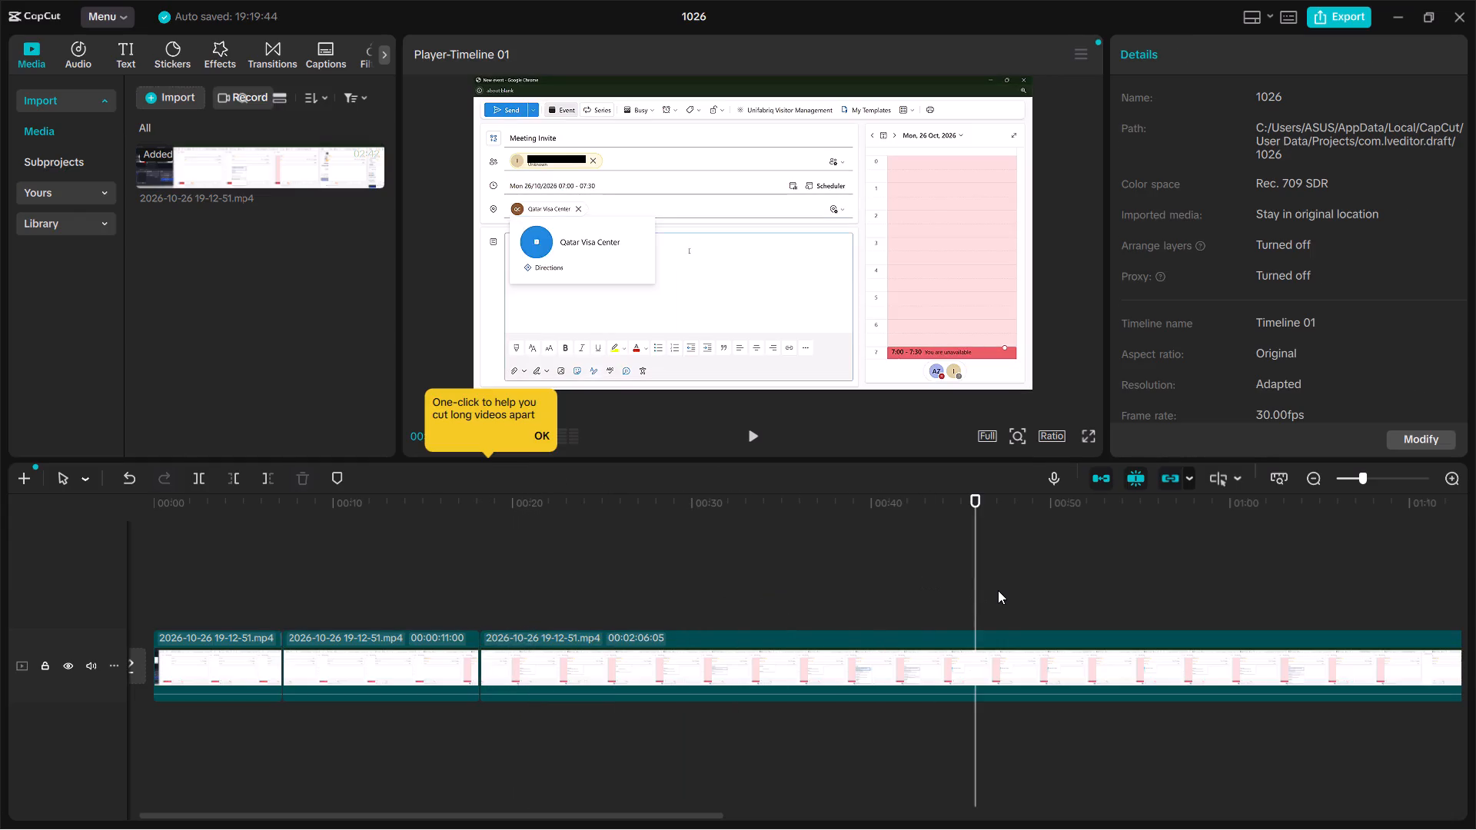
pyautogui.click(999, 589)
pyautogui.click(1046, 584)
pyautogui.click(1105, 590)
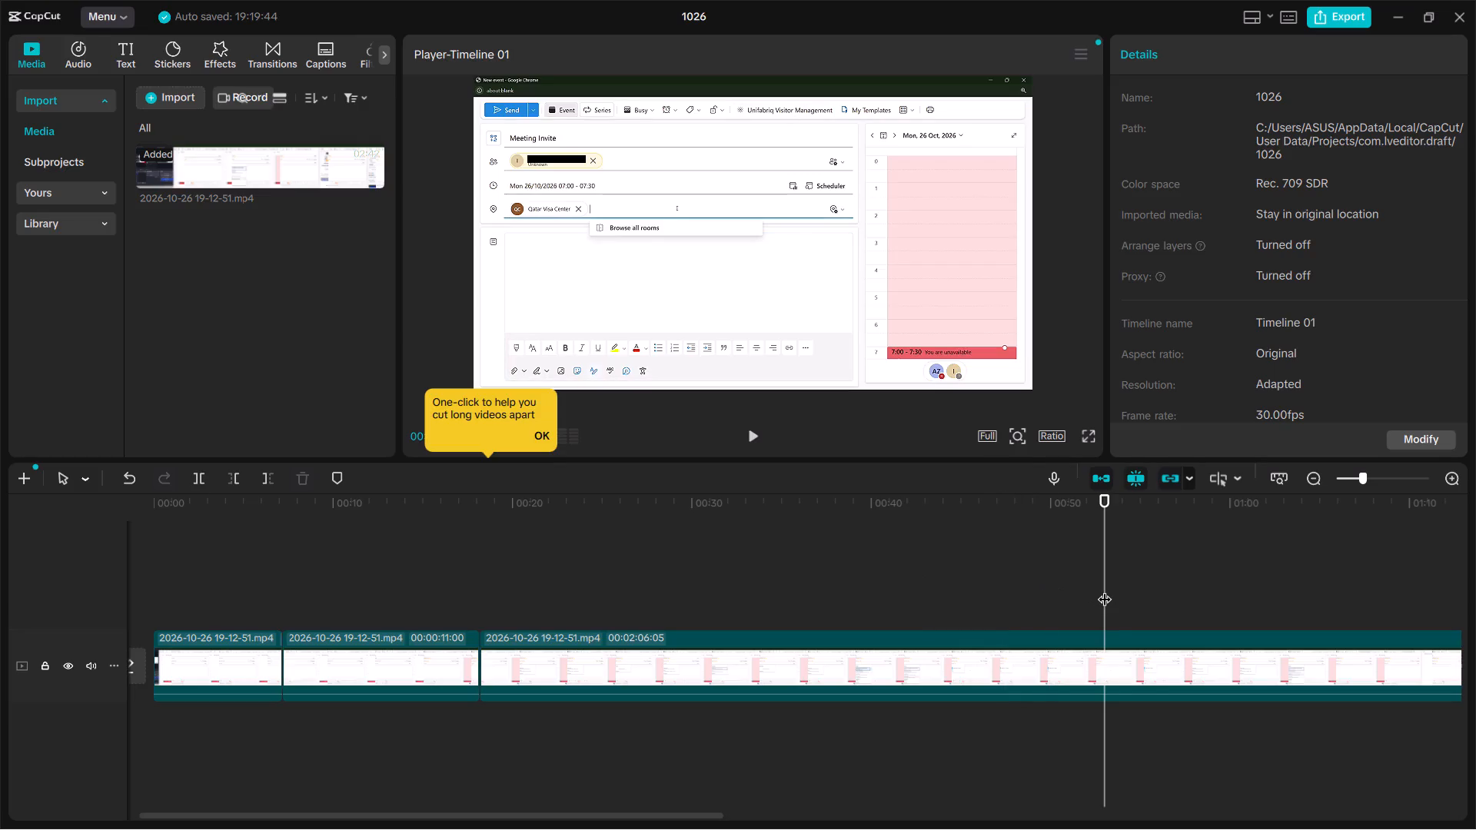
pyautogui.click(1139, 672)
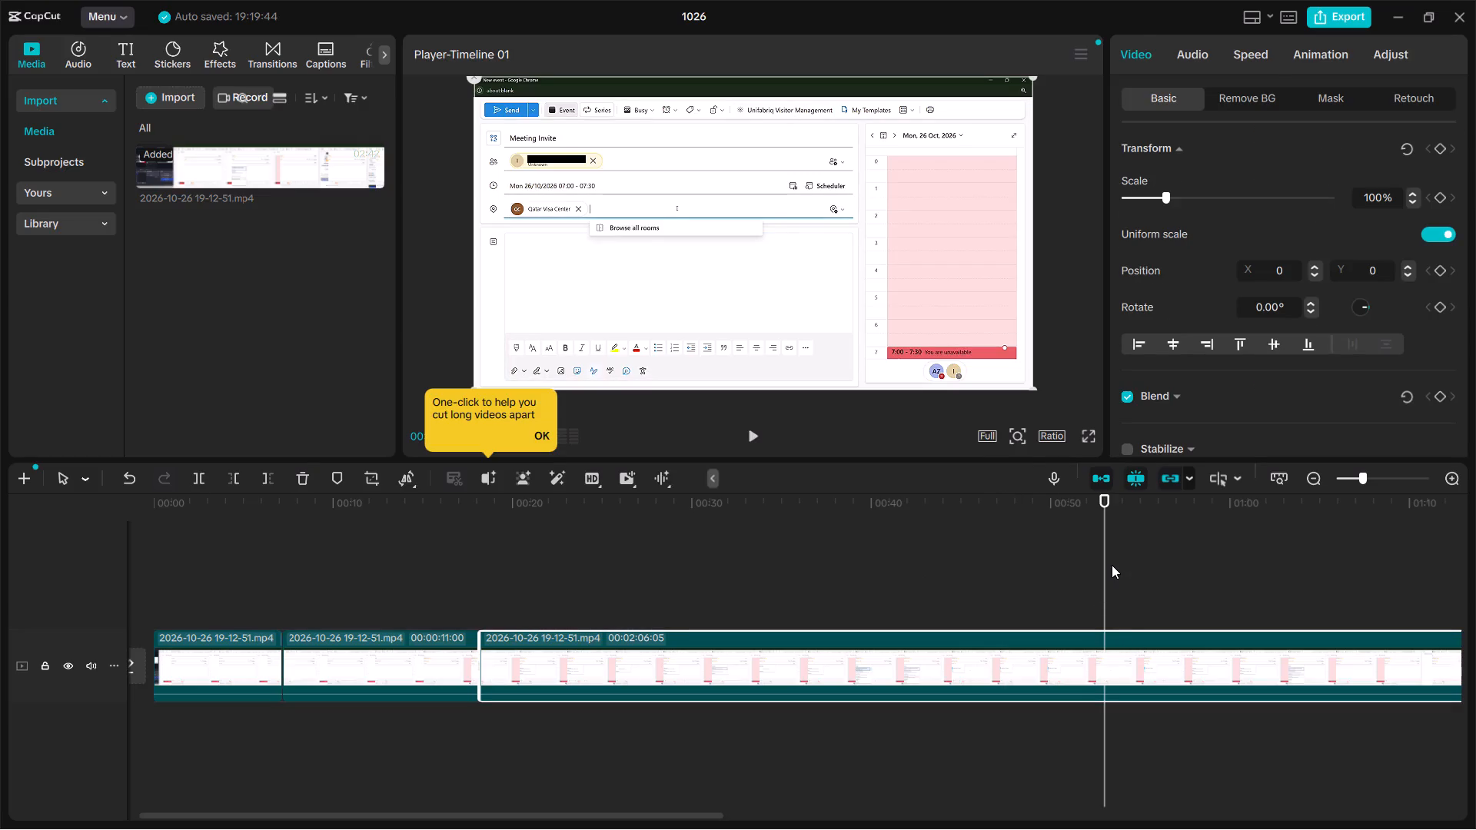
pyautogui.hotkey('ctrl', 'b')
# Delete the segment between the 00:00:18:06 and 00:00:53:00 splits.
pyautogui.click(743, 646)
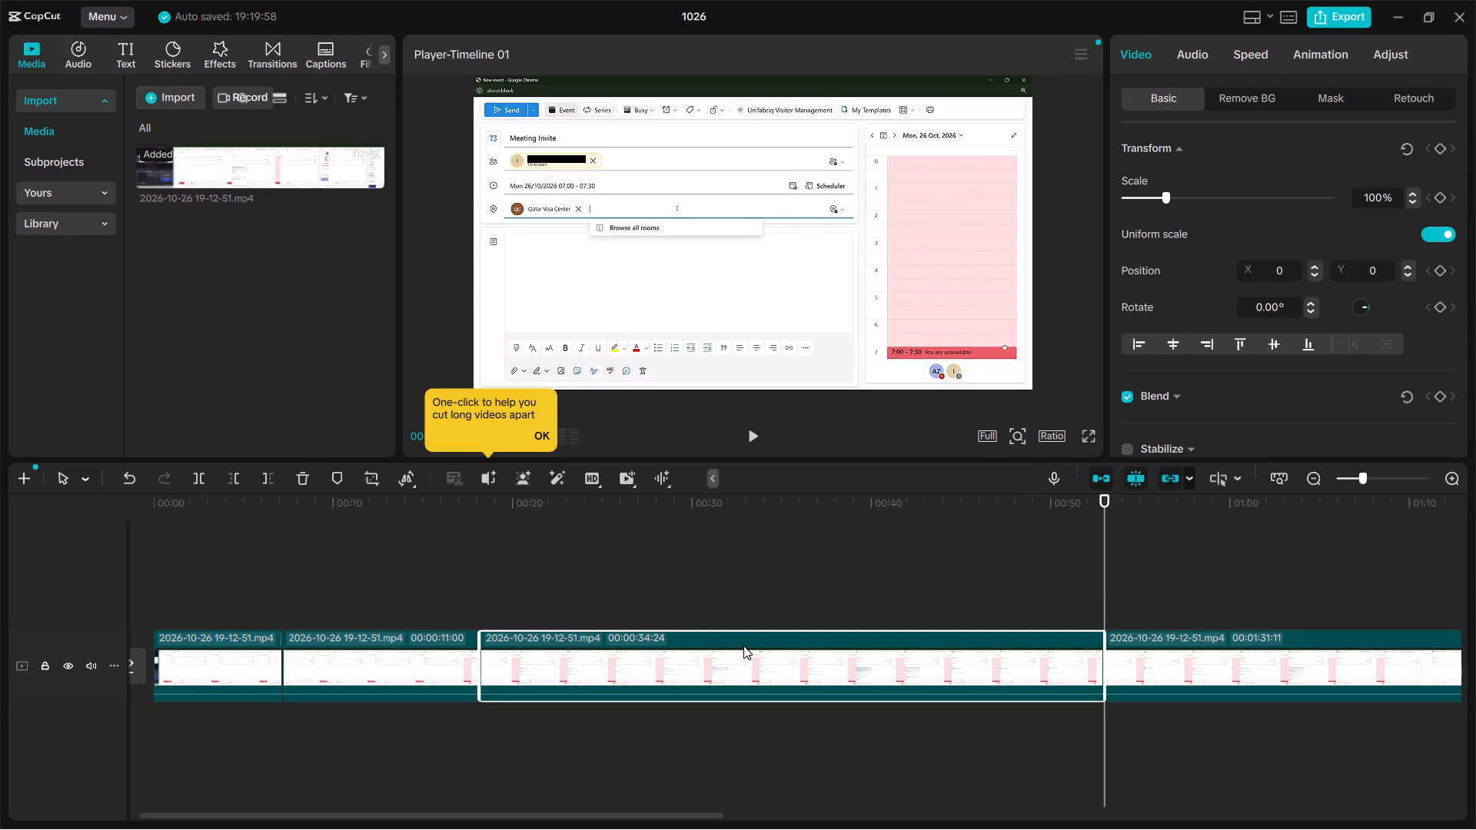
pyautogui.press('Delete')
# Play on from the cut to find where the location field is empty before qatar is typed, and split the clip at 00:00:22:07.
pyautogui.click(460, 553)
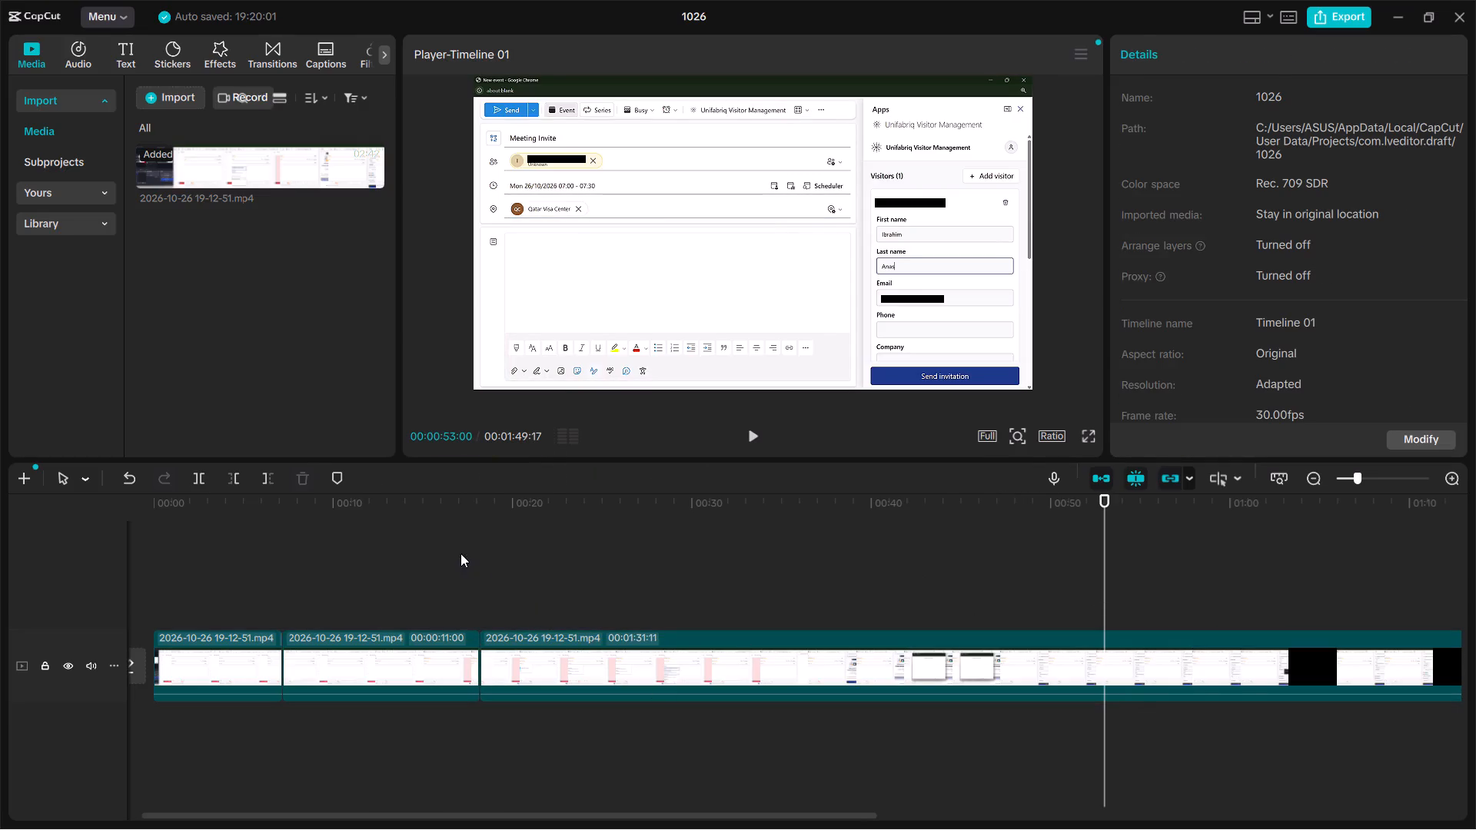
pyautogui.press('space')
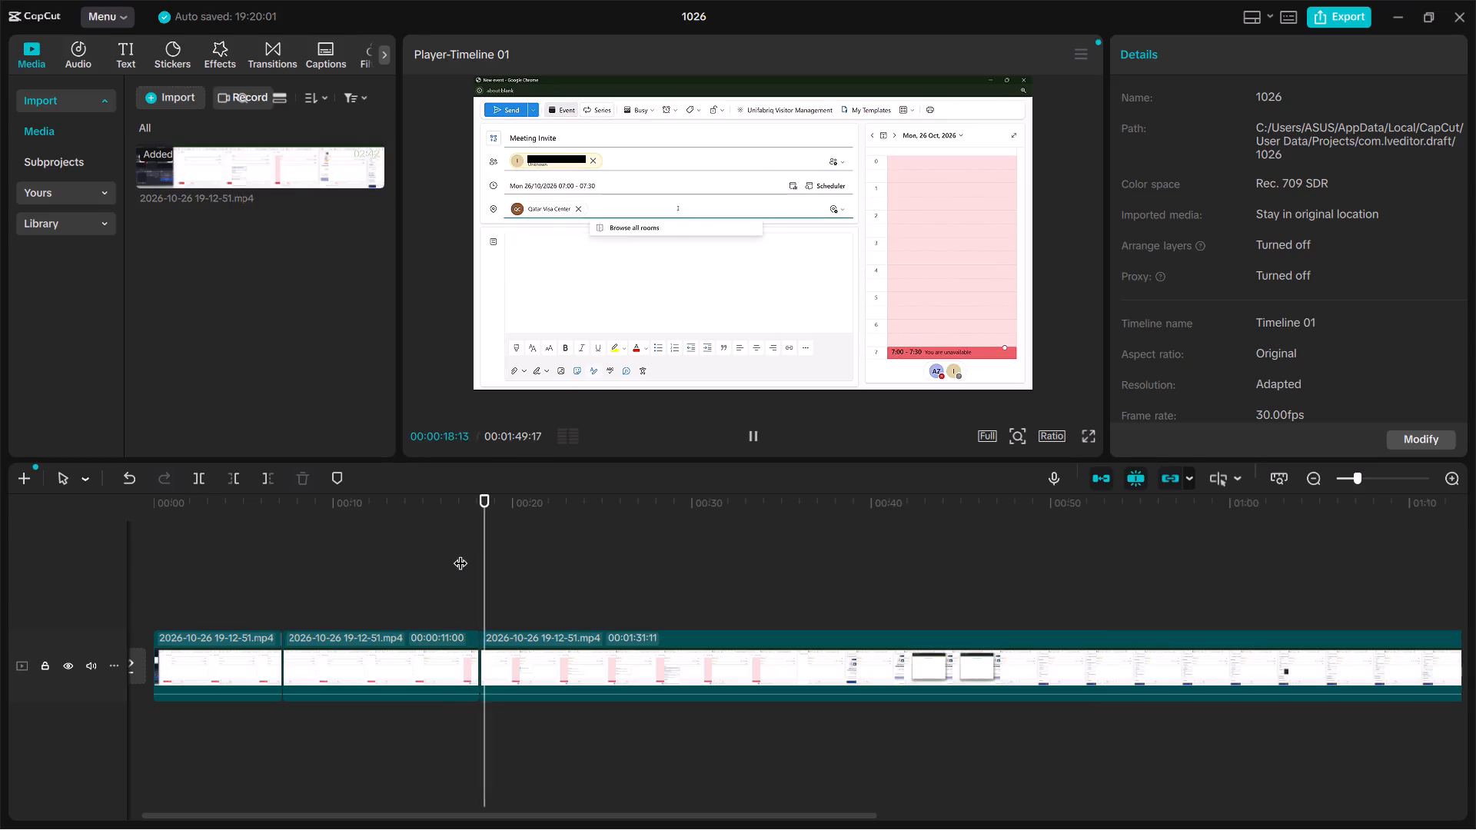
pyautogui.press('space')
pyautogui.press('space')
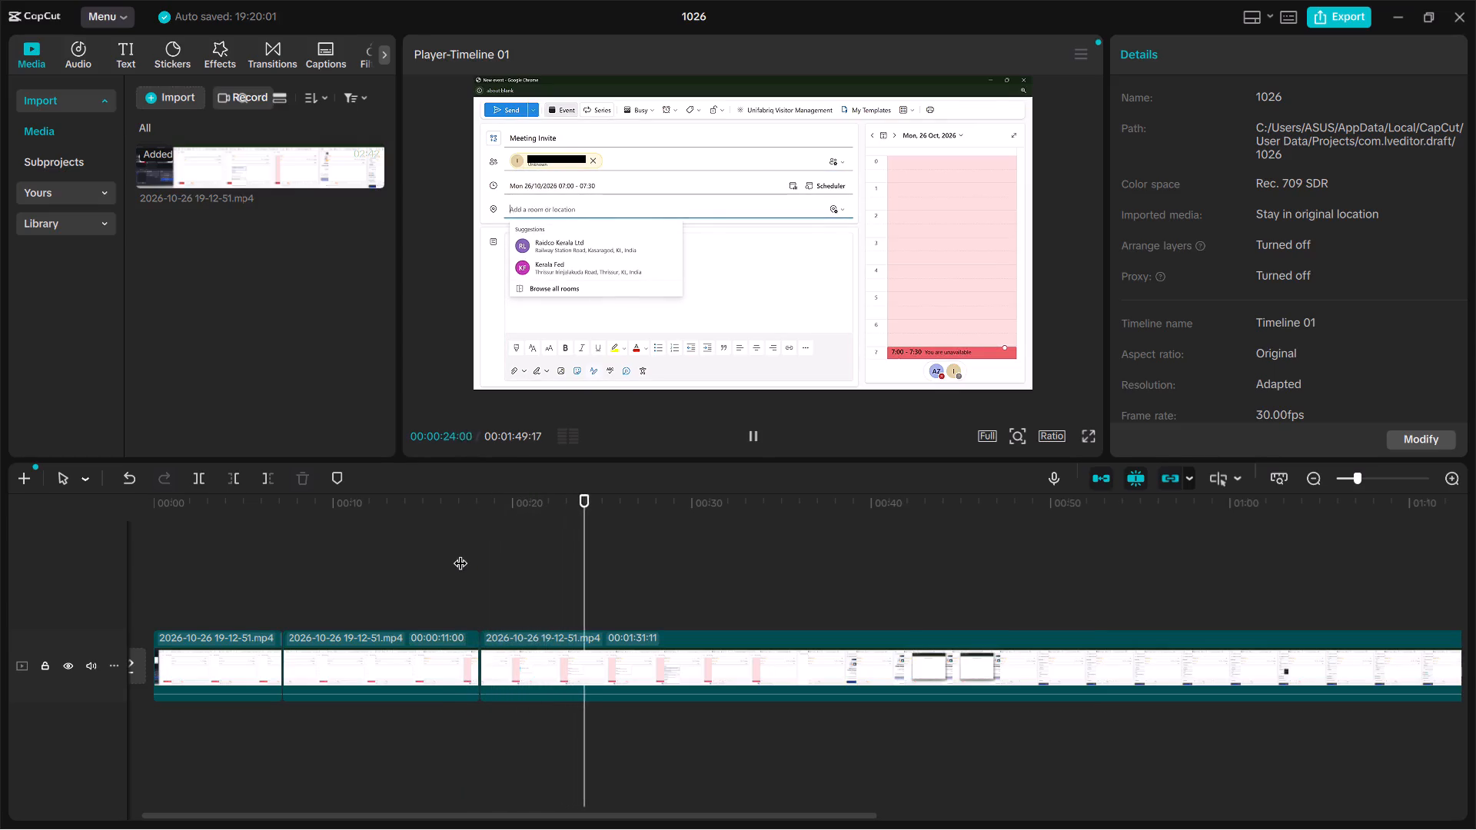
pyautogui.click(566, 593)
pyautogui.press('space')
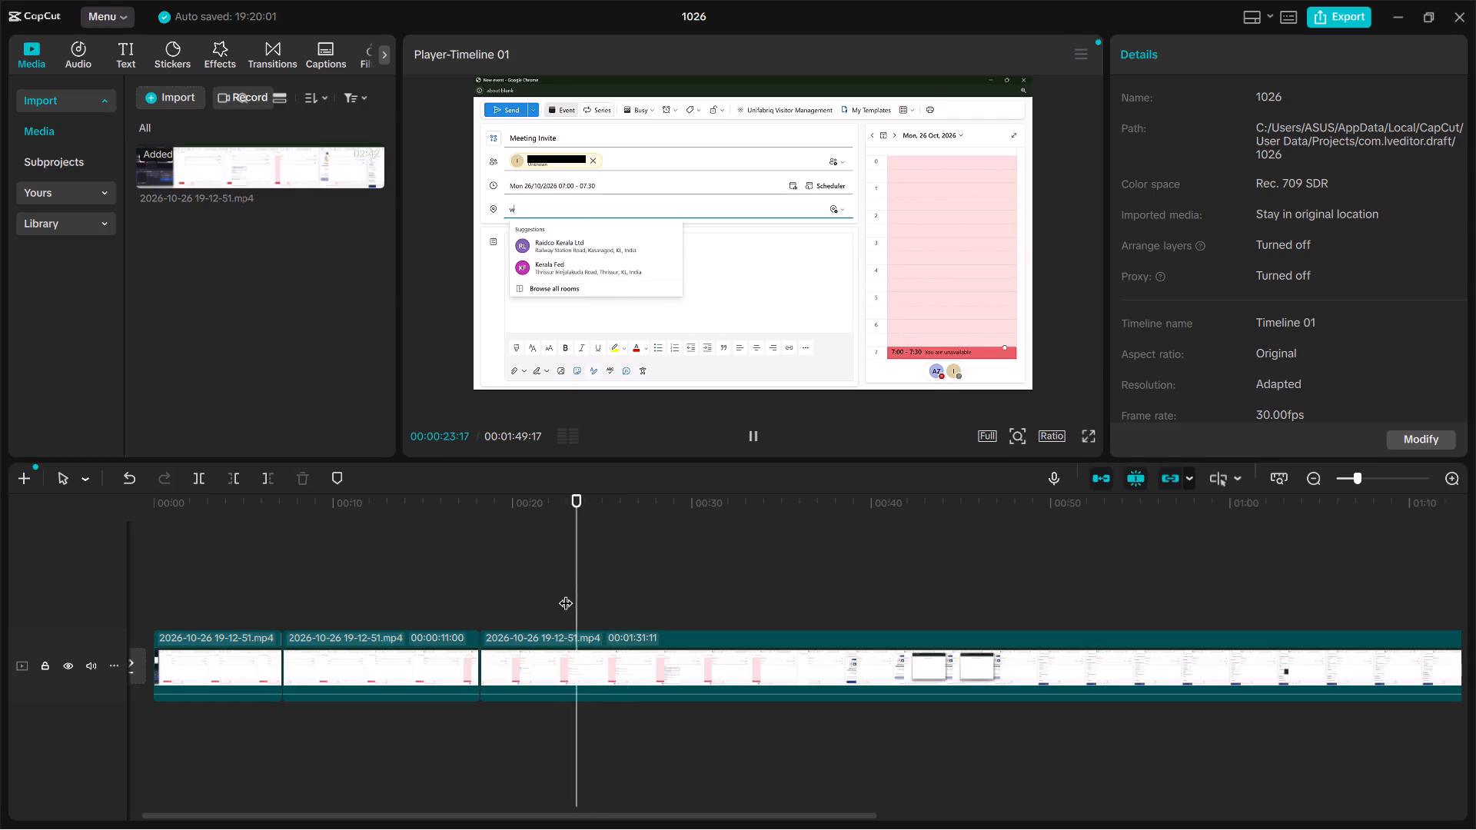
pyautogui.press('space')
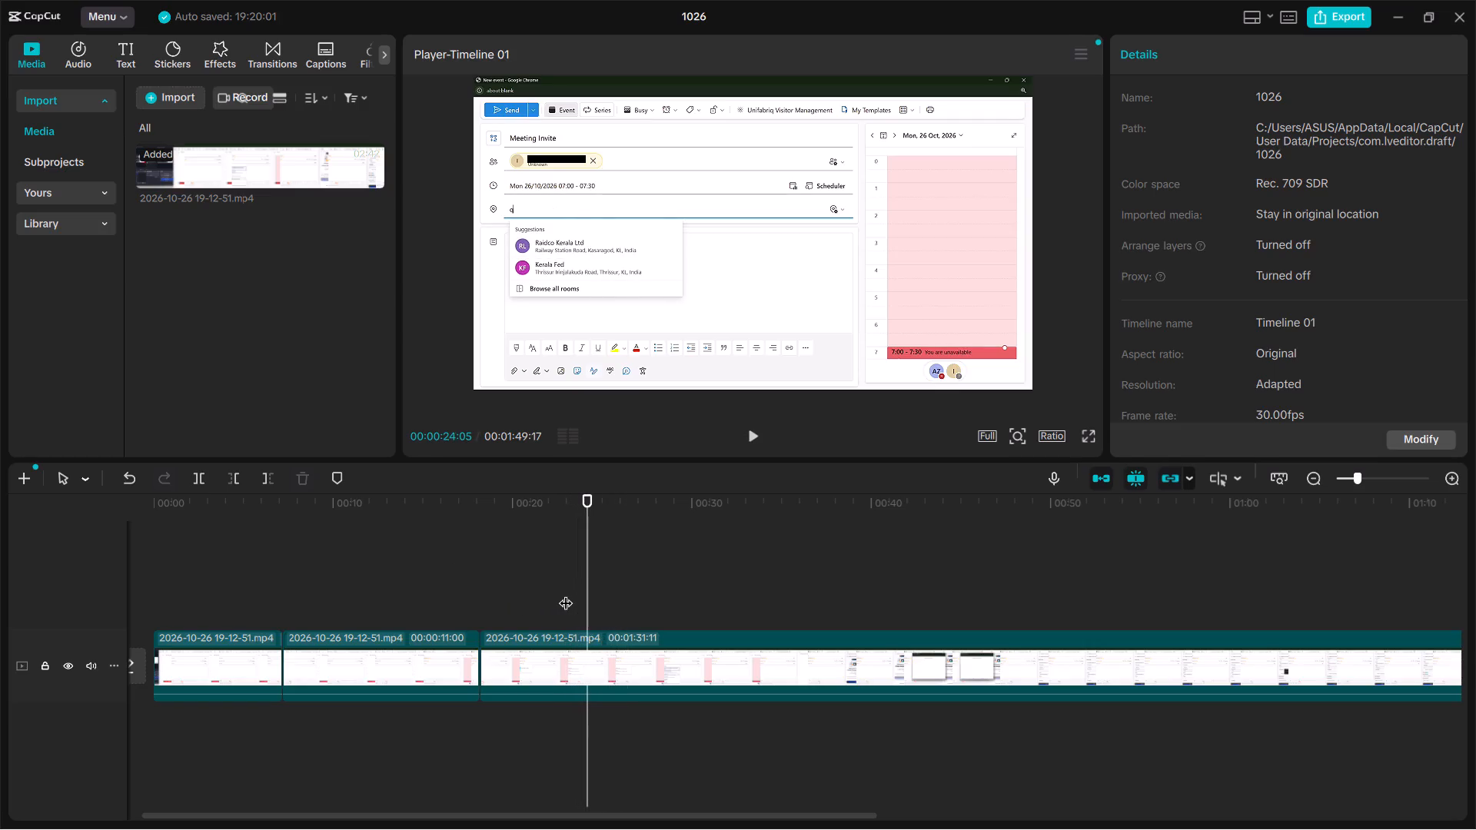
pyautogui.click(553, 593)
pyautogui.hotkey('ctrl', 'b')
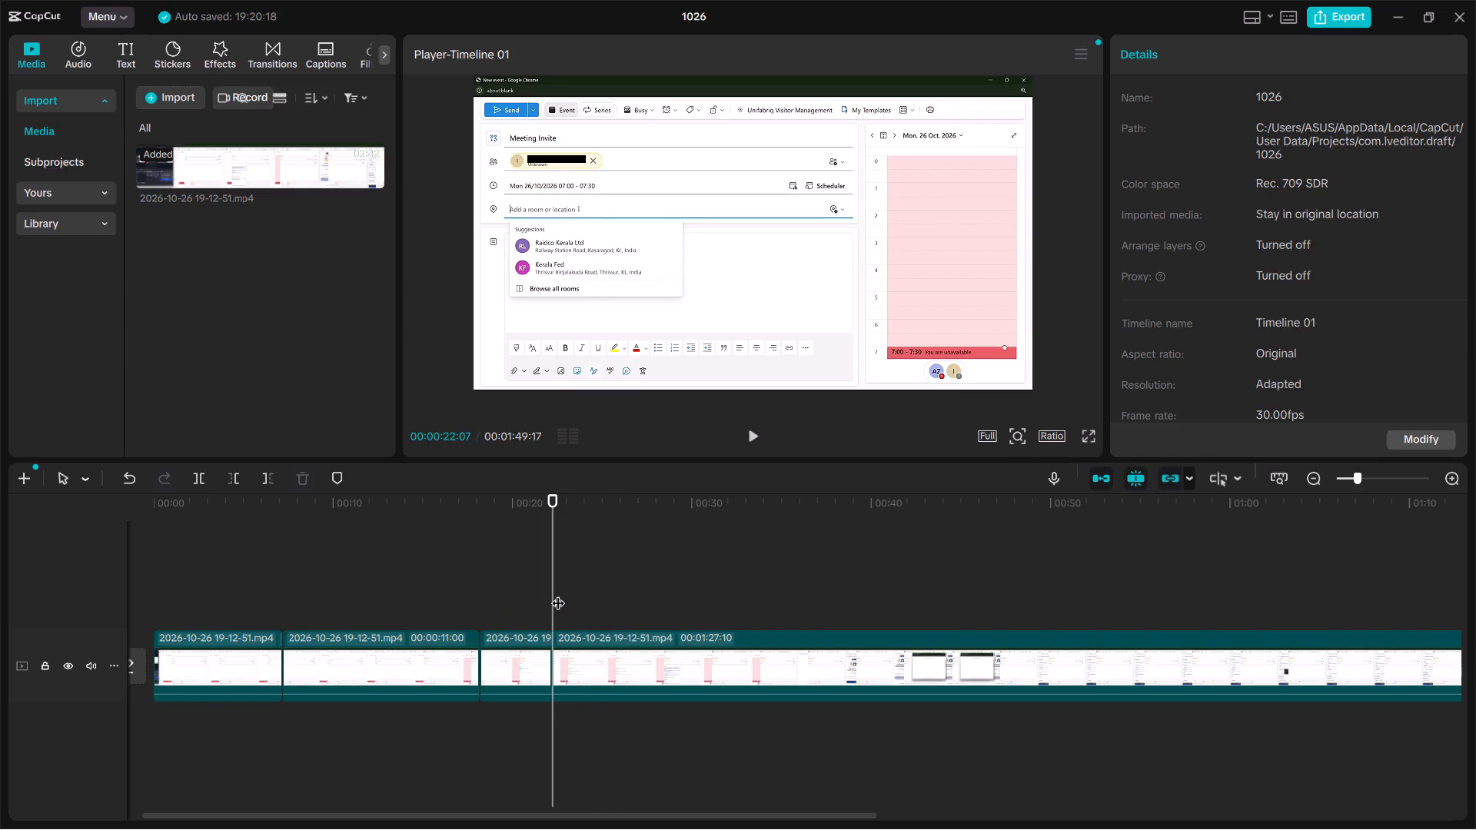
# Delete the short segment between the 00:00:18:06 cut and the 00:00:22:07 split.
pyautogui.click(520, 673)
pyautogui.press('Delete')
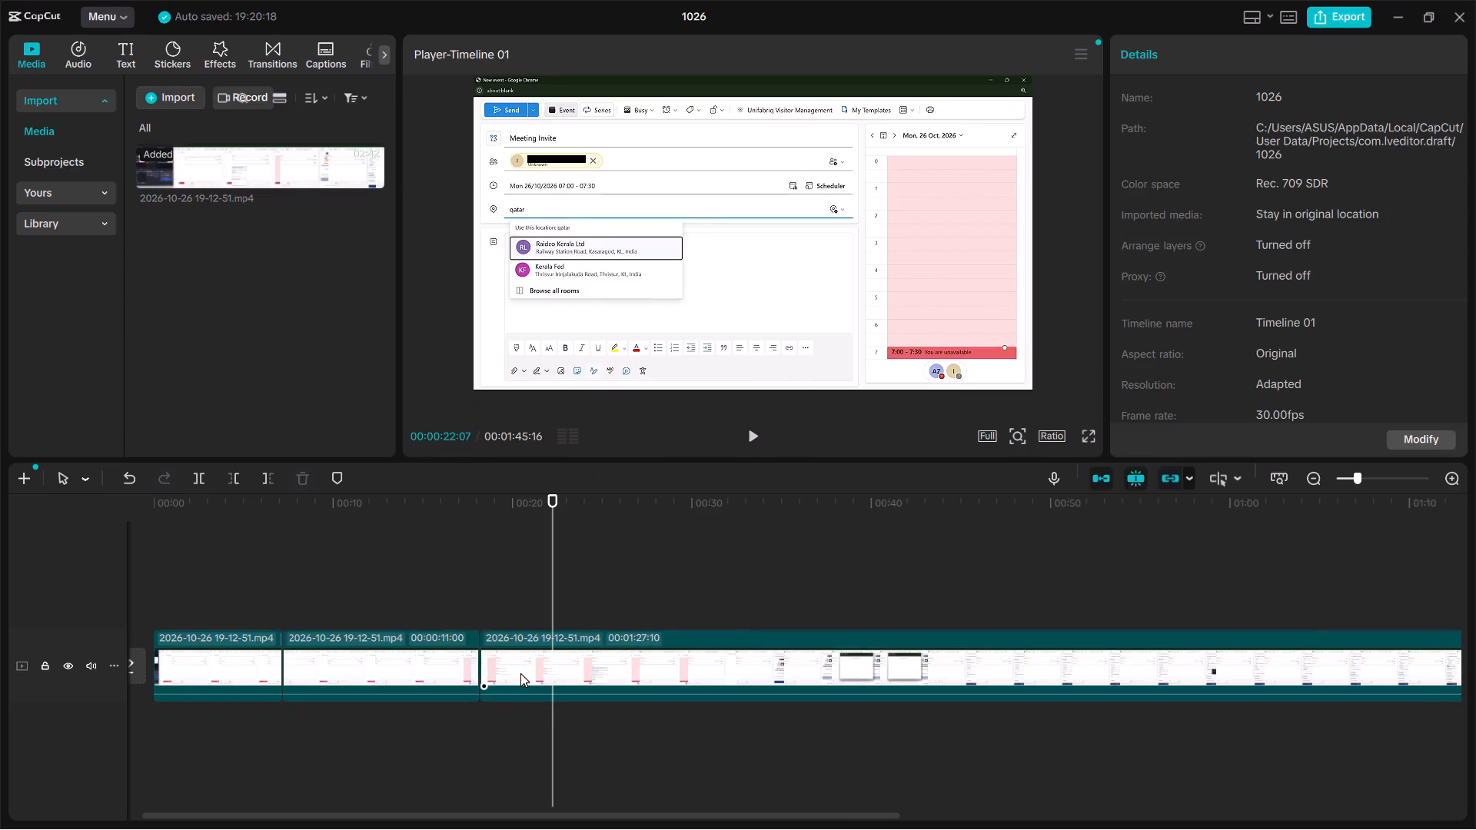
# Play through the sign-in section to where the visitor form's last name is still empty, and split the last clip at 00:00:44:29.
pyautogui.click(463, 589)
pyautogui.press('space')
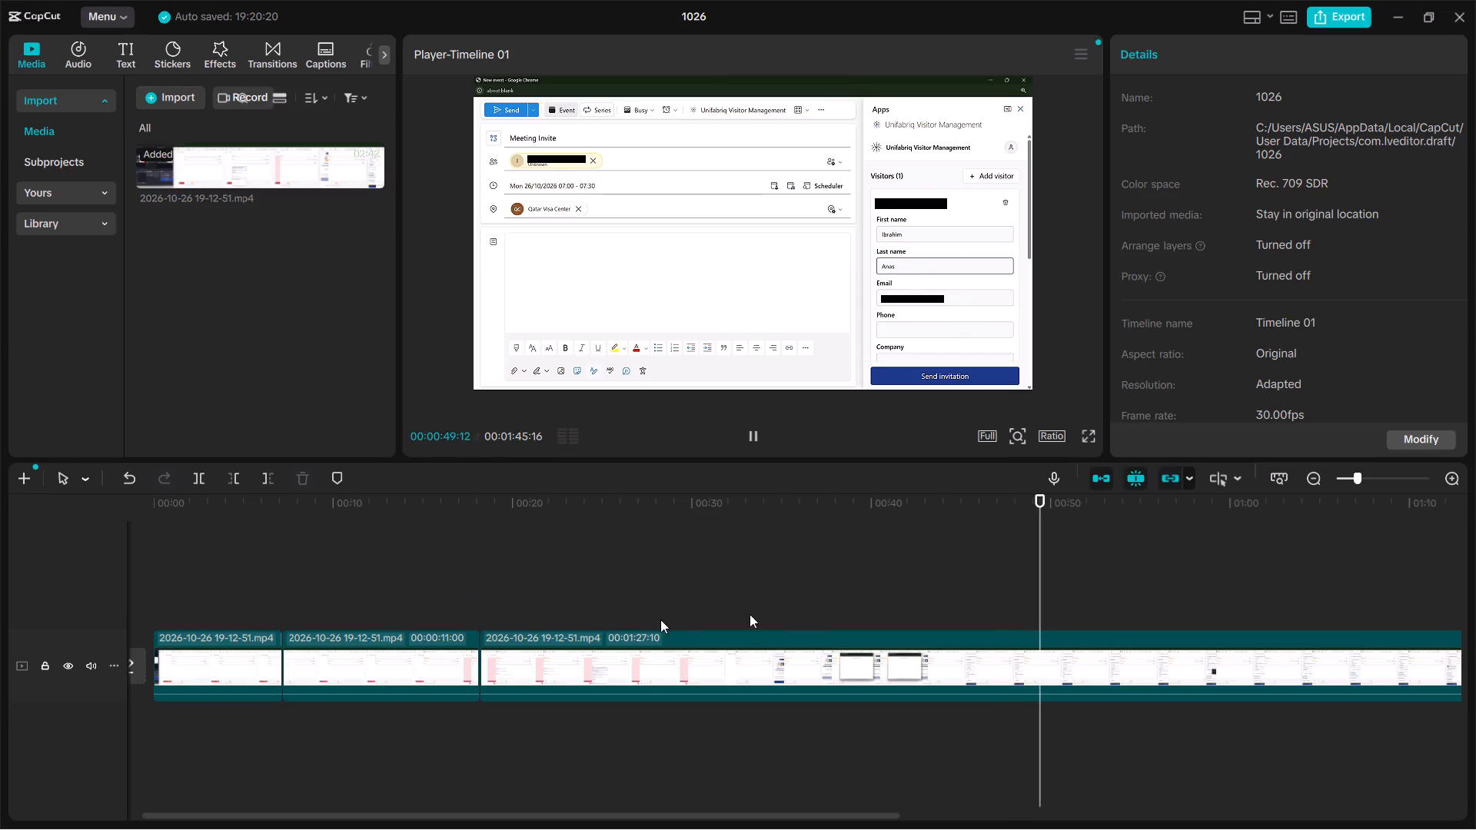
pyautogui.click(796, 603)
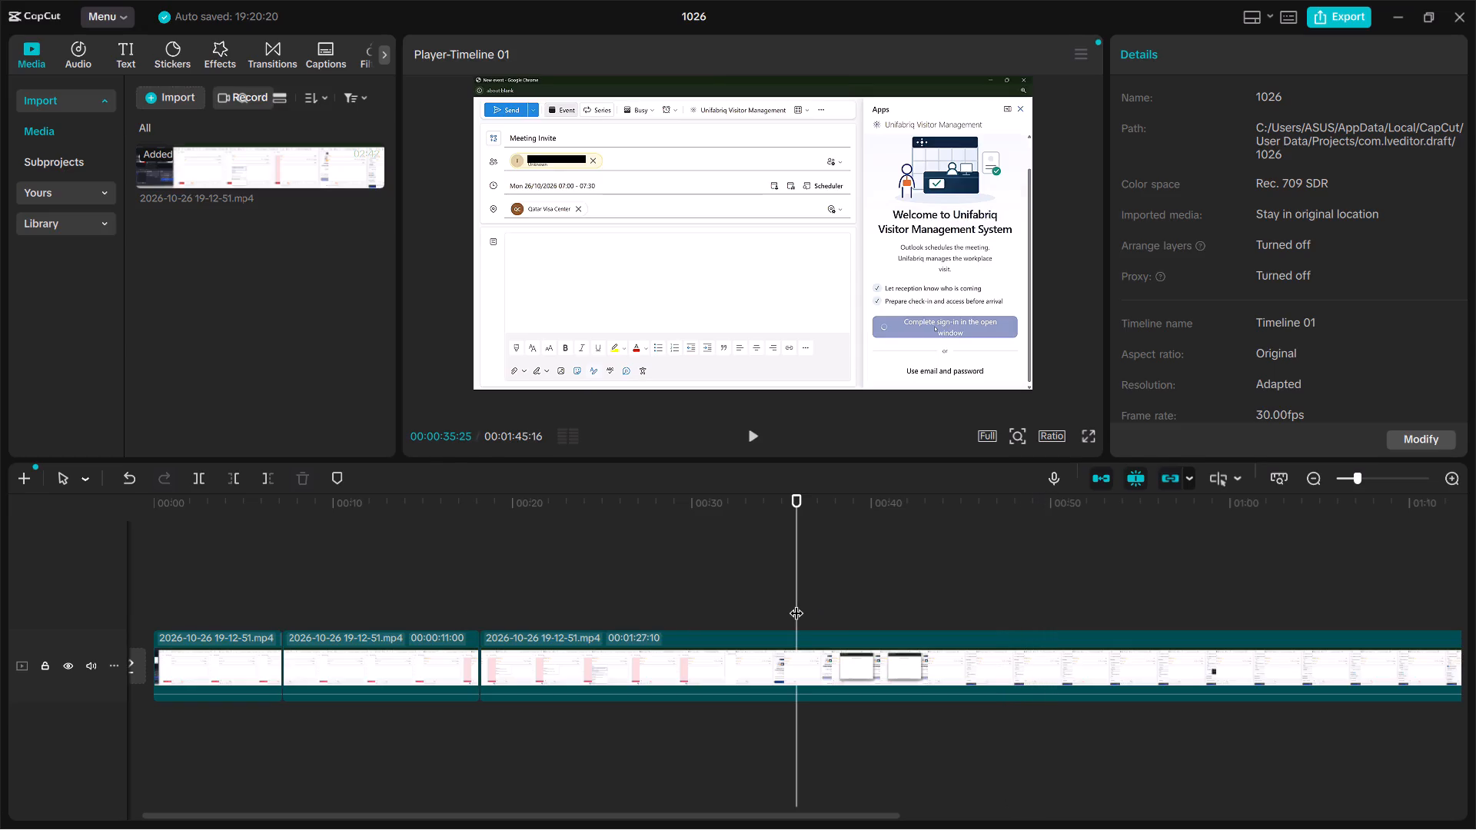
pyautogui.press('space')
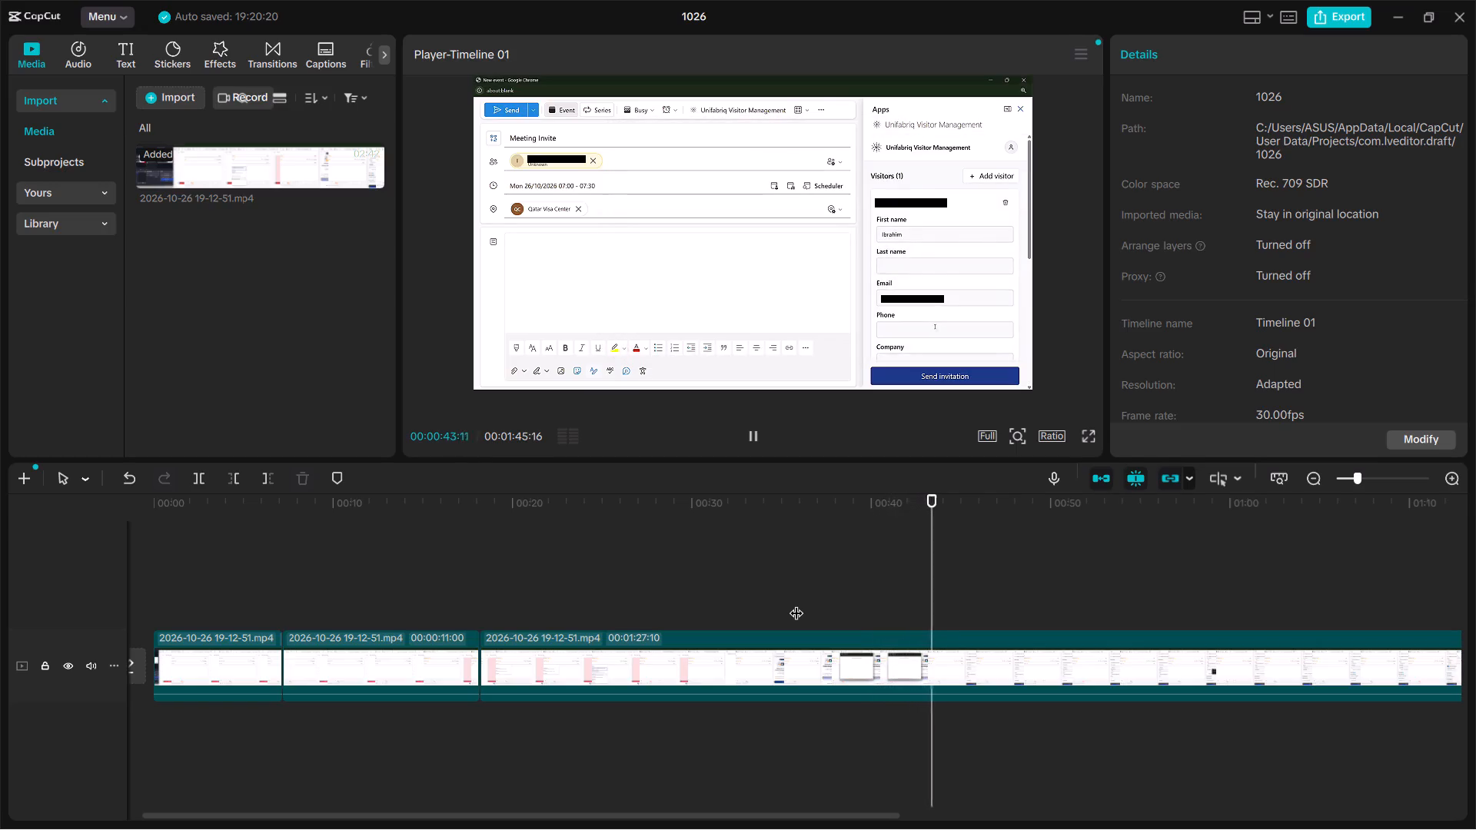
pyautogui.press('space')
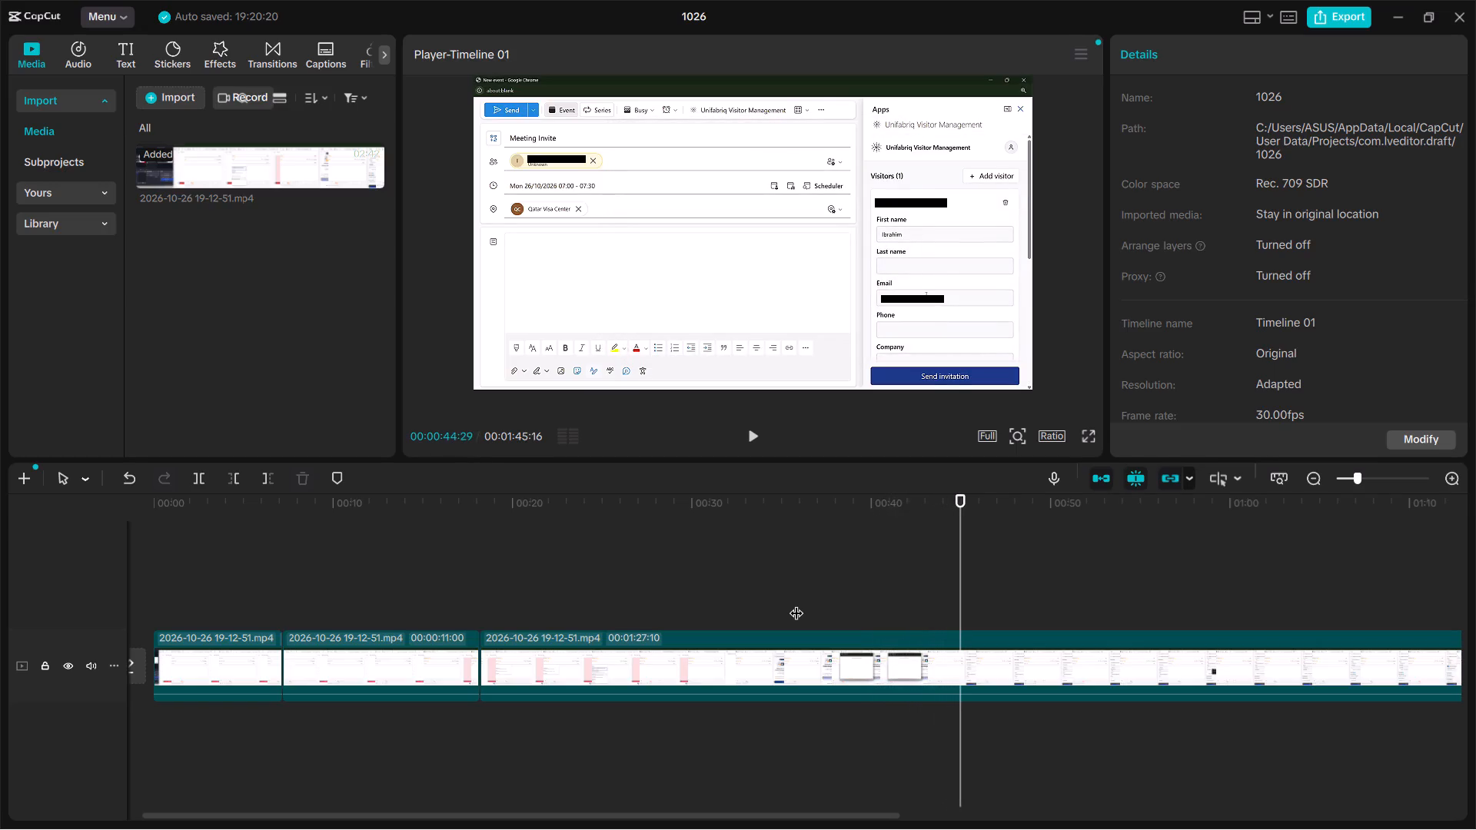
pyautogui.click(919, 645)
pyautogui.hotkey('ctrl', 'b')
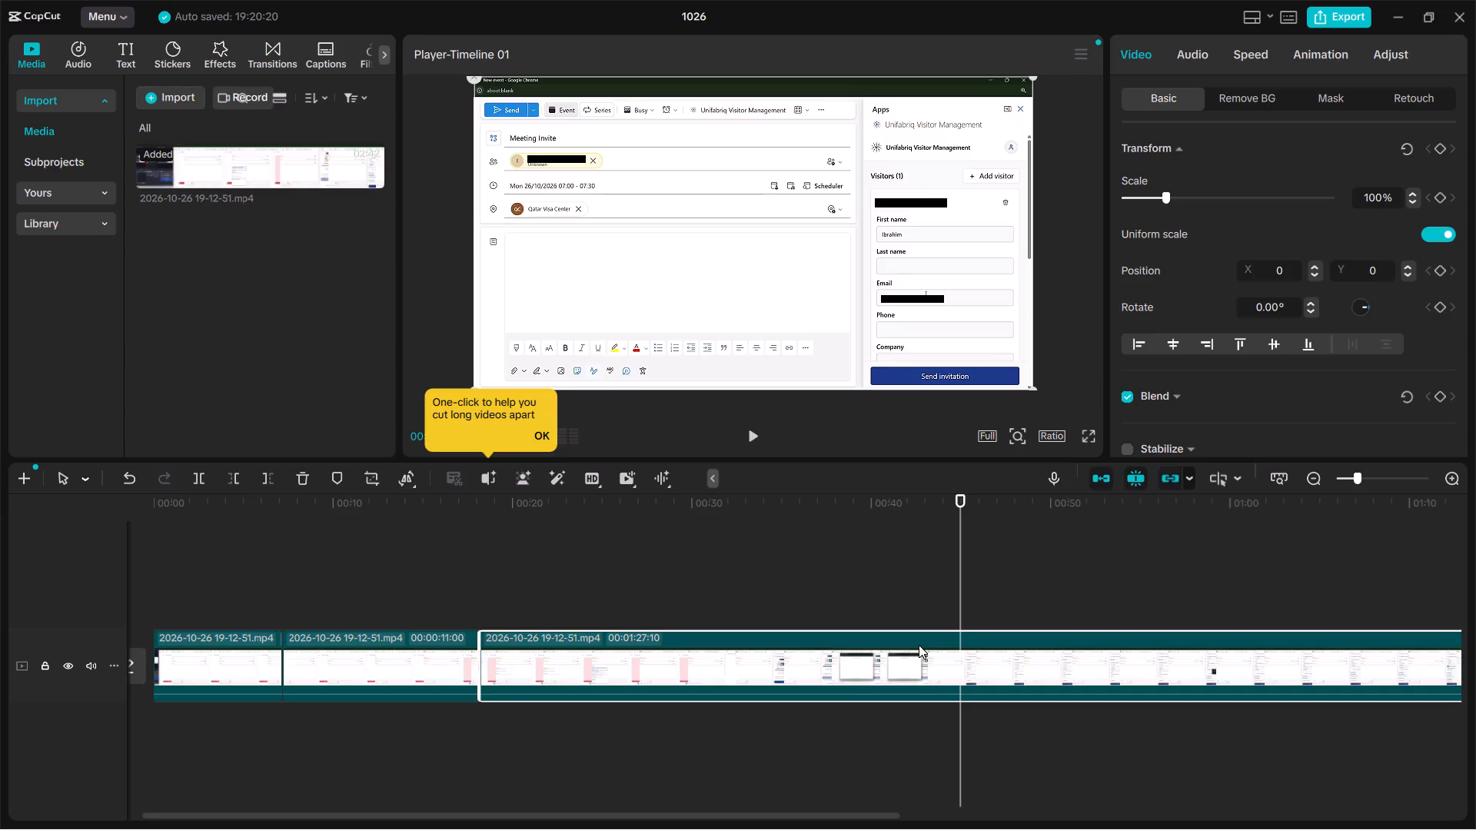
# Split the clip at 00:00:47:25, where last name typing starts, and delete the idle segment between the 00:00:44:29 and 00:00:47:25 splits.
pyautogui.press('space')
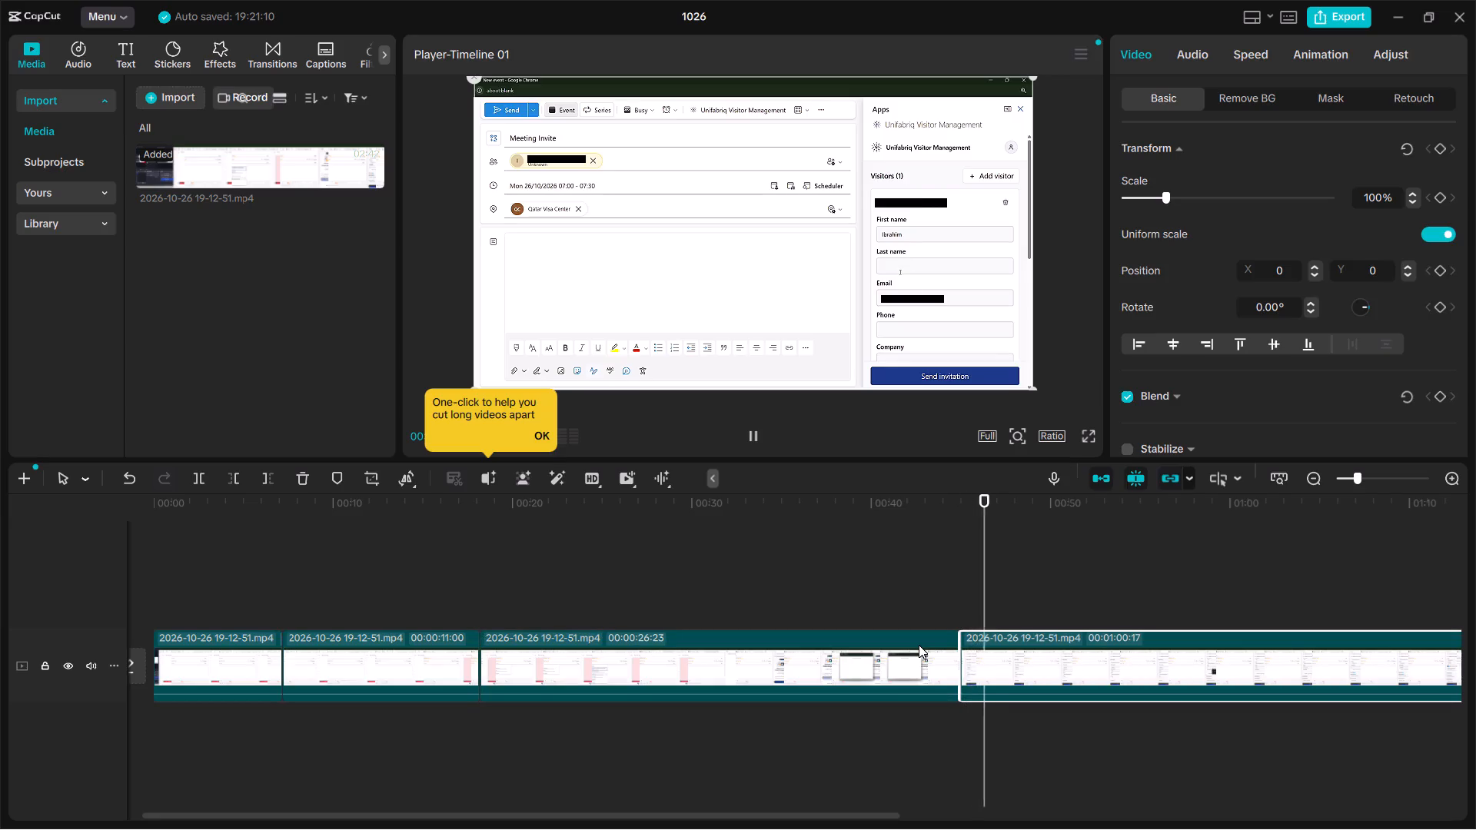
pyautogui.press('space')
pyautogui.press('space')
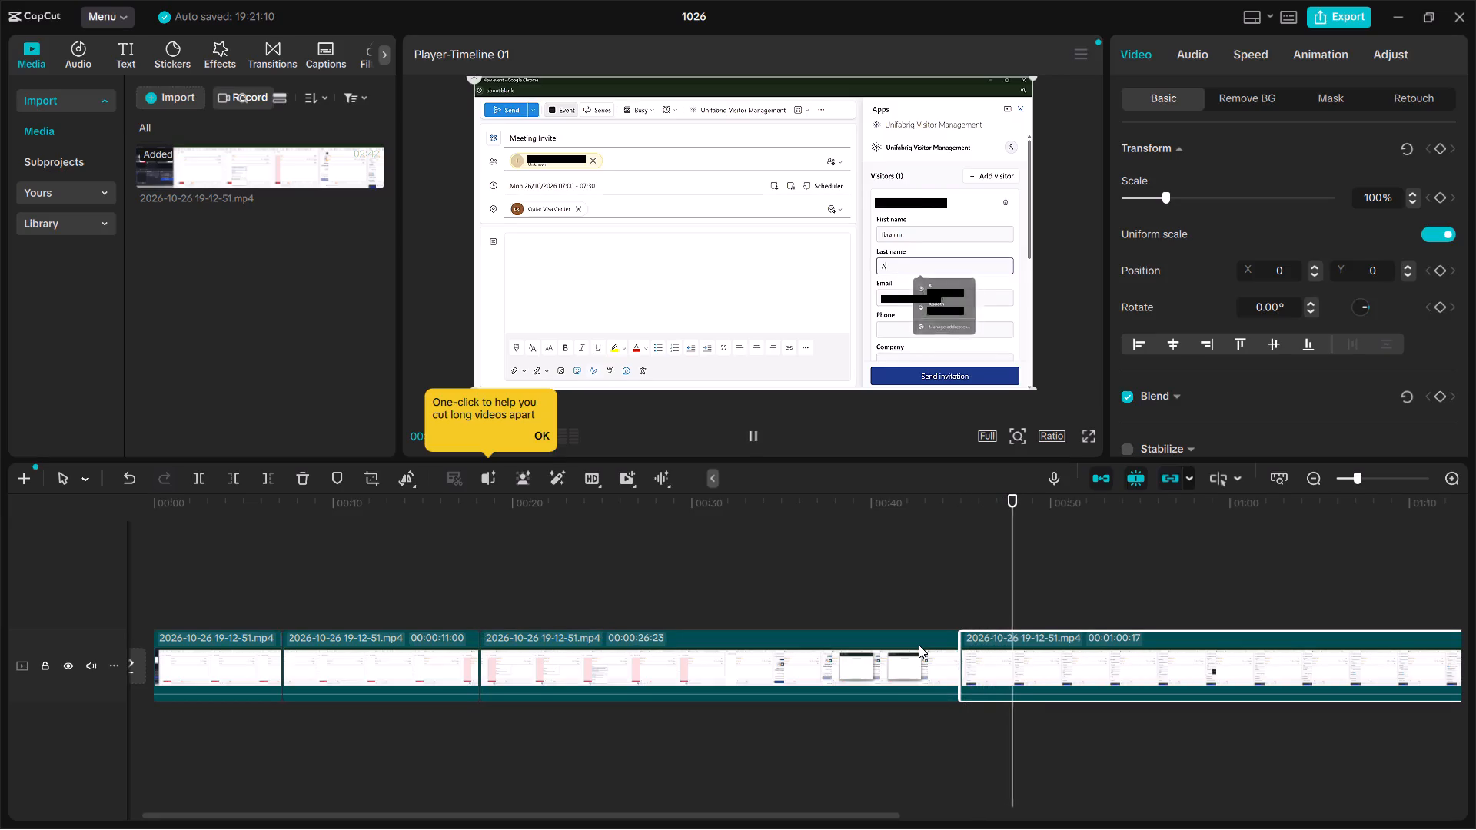
pyautogui.press('space')
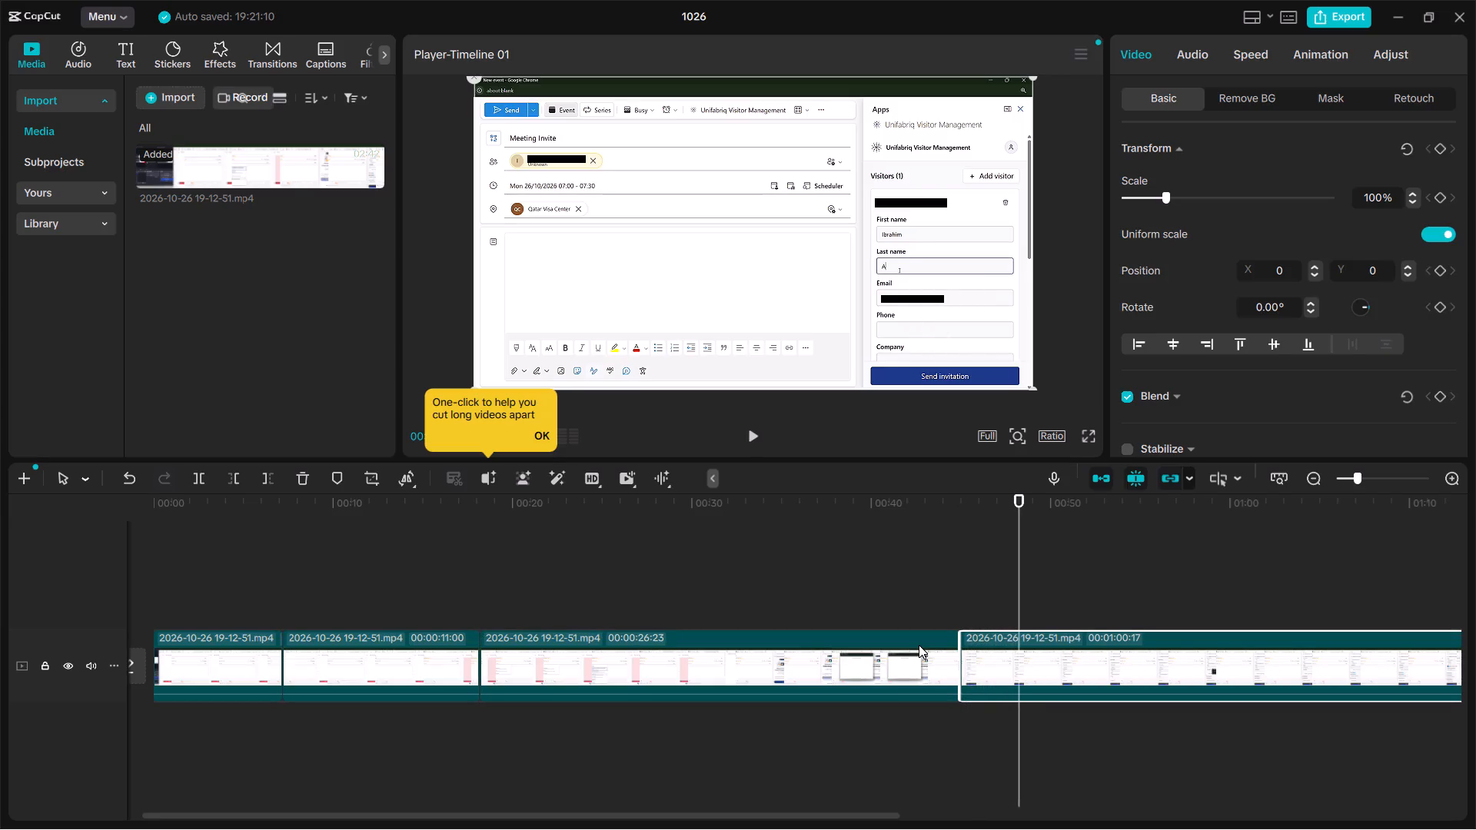
pyautogui.click(1012, 608)
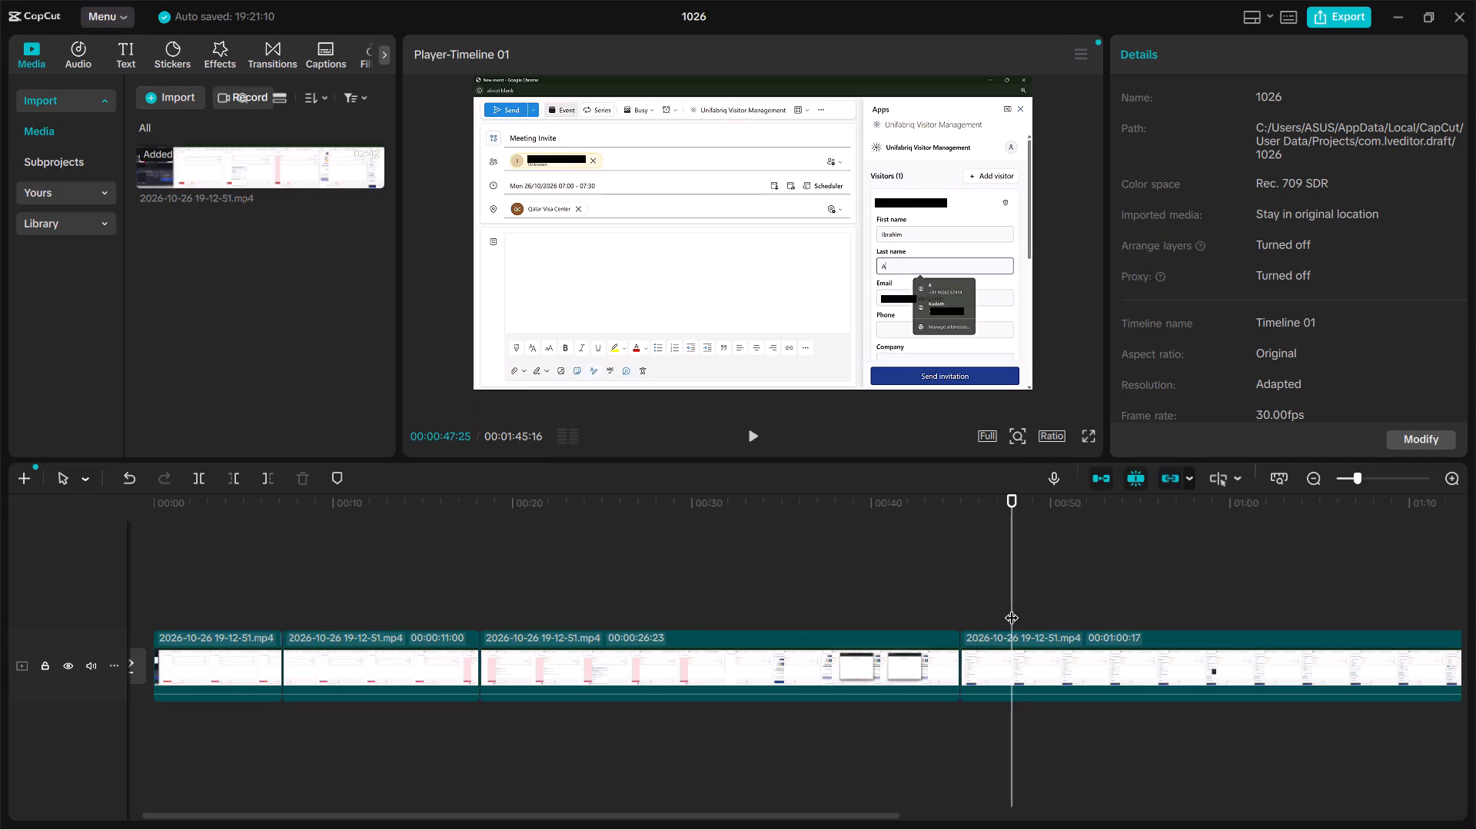
pyautogui.click(1012, 666)
pyautogui.hotkey('ctrl', 'b')
pyautogui.click(989, 674)
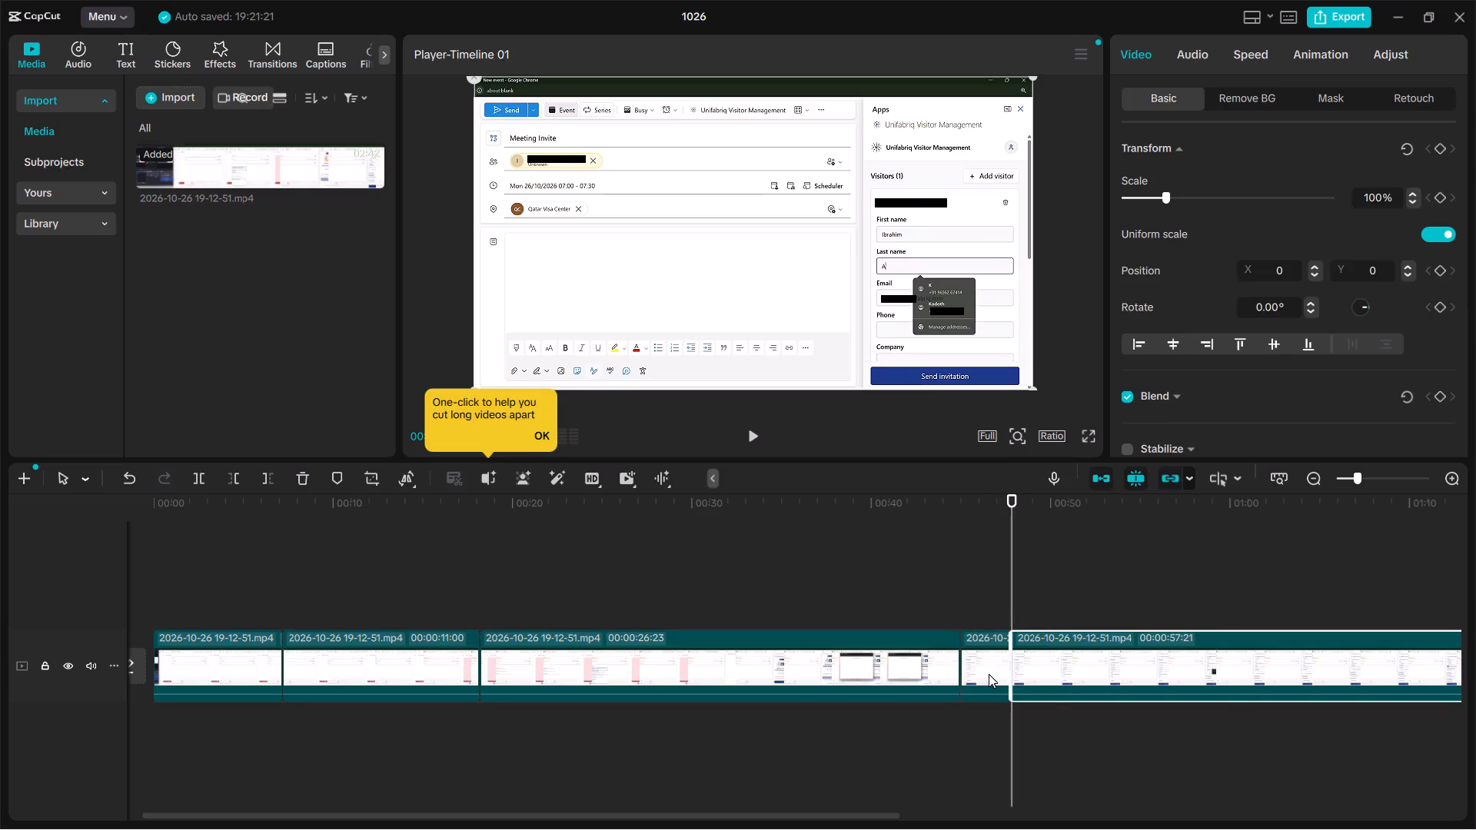
pyautogui.press('Delete')
# Play the last name entry after the cut, split the last clip at 00:00:50:01, and select the segment before that split.
pyautogui.click(943, 593)
pyautogui.press('space')
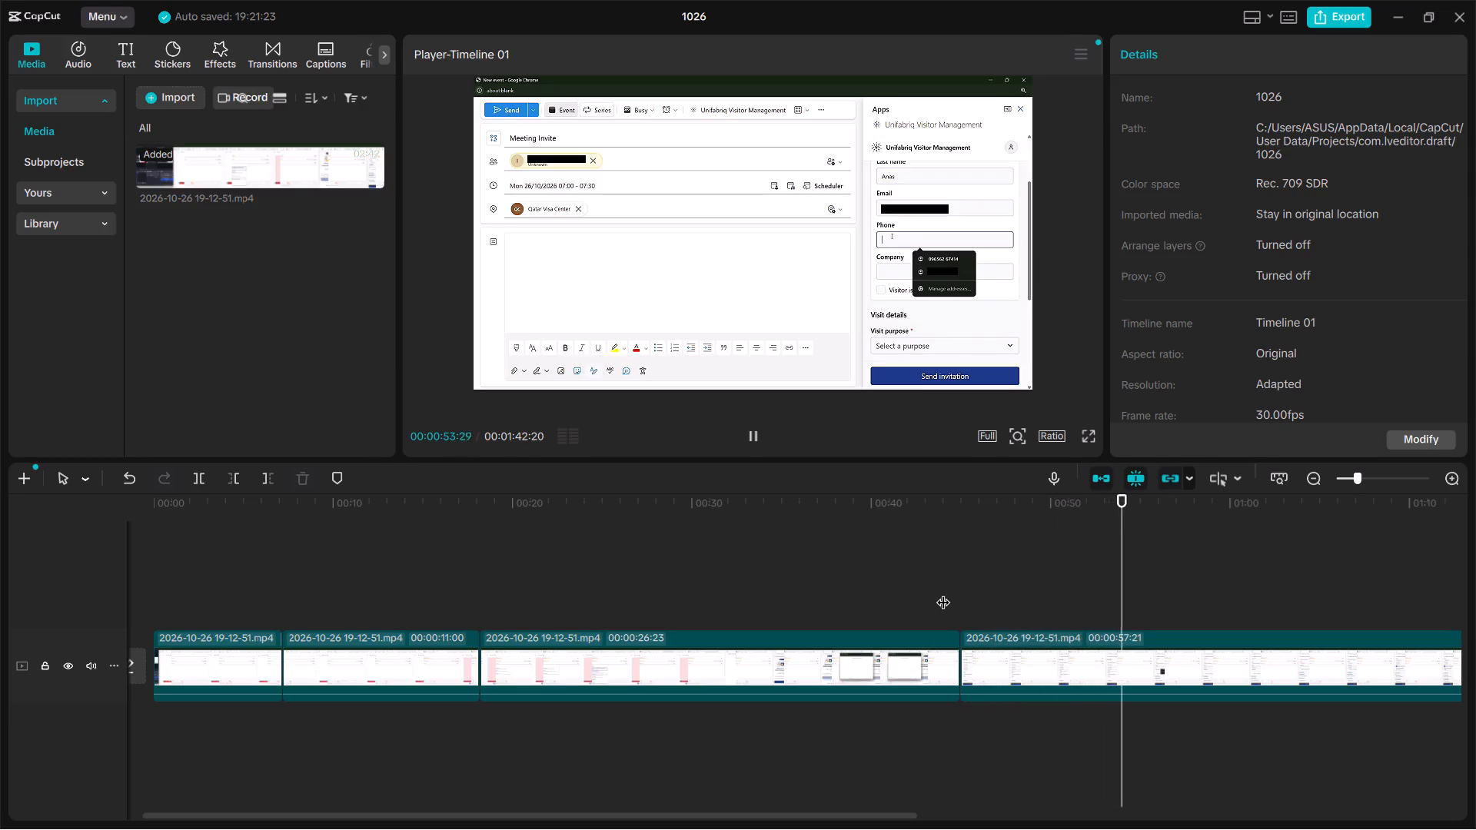
pyautogui.click(950, 592)
pyautogui.press('space')
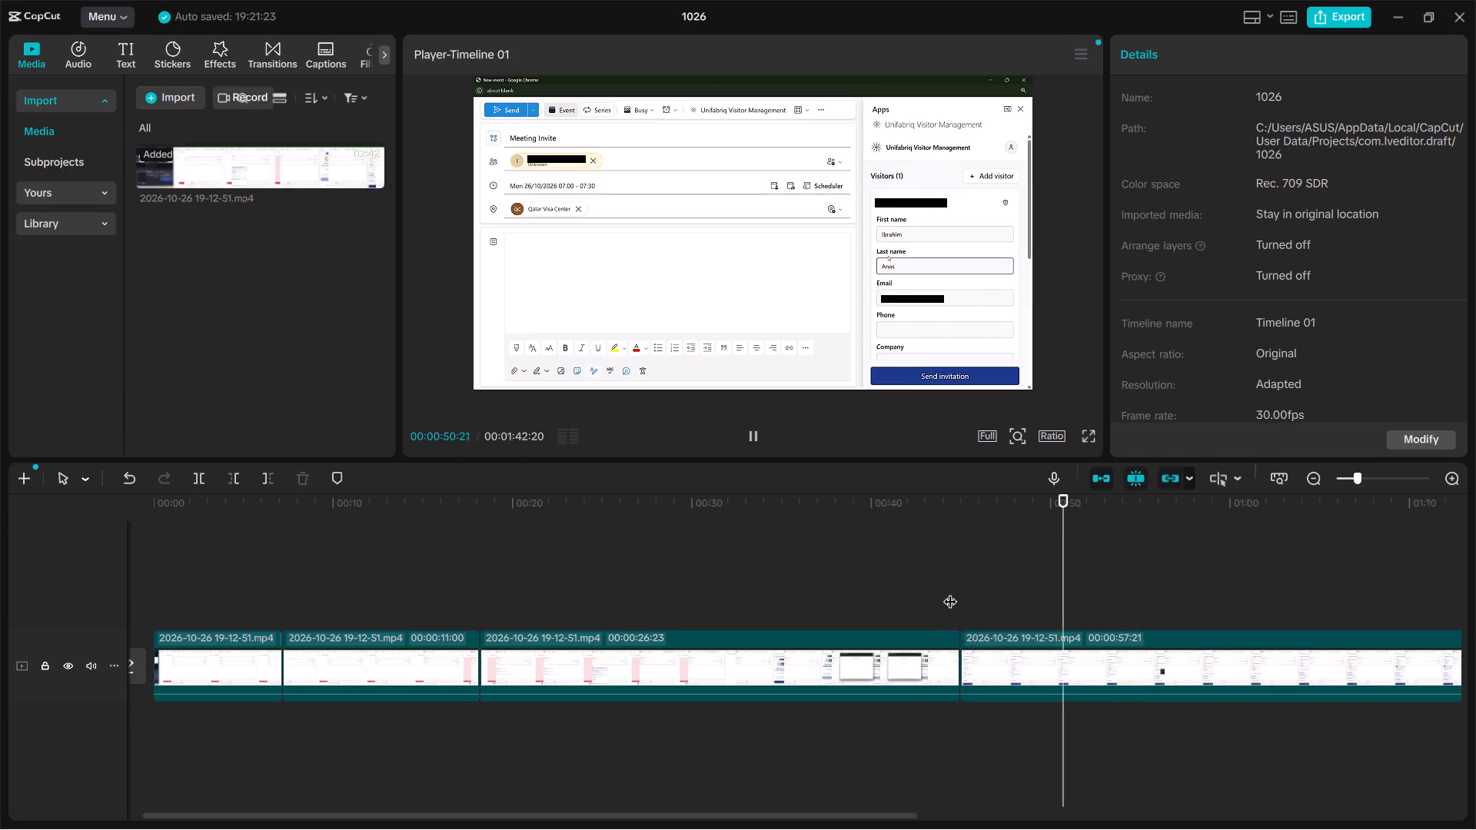
pyautogui.click(1035, 570)
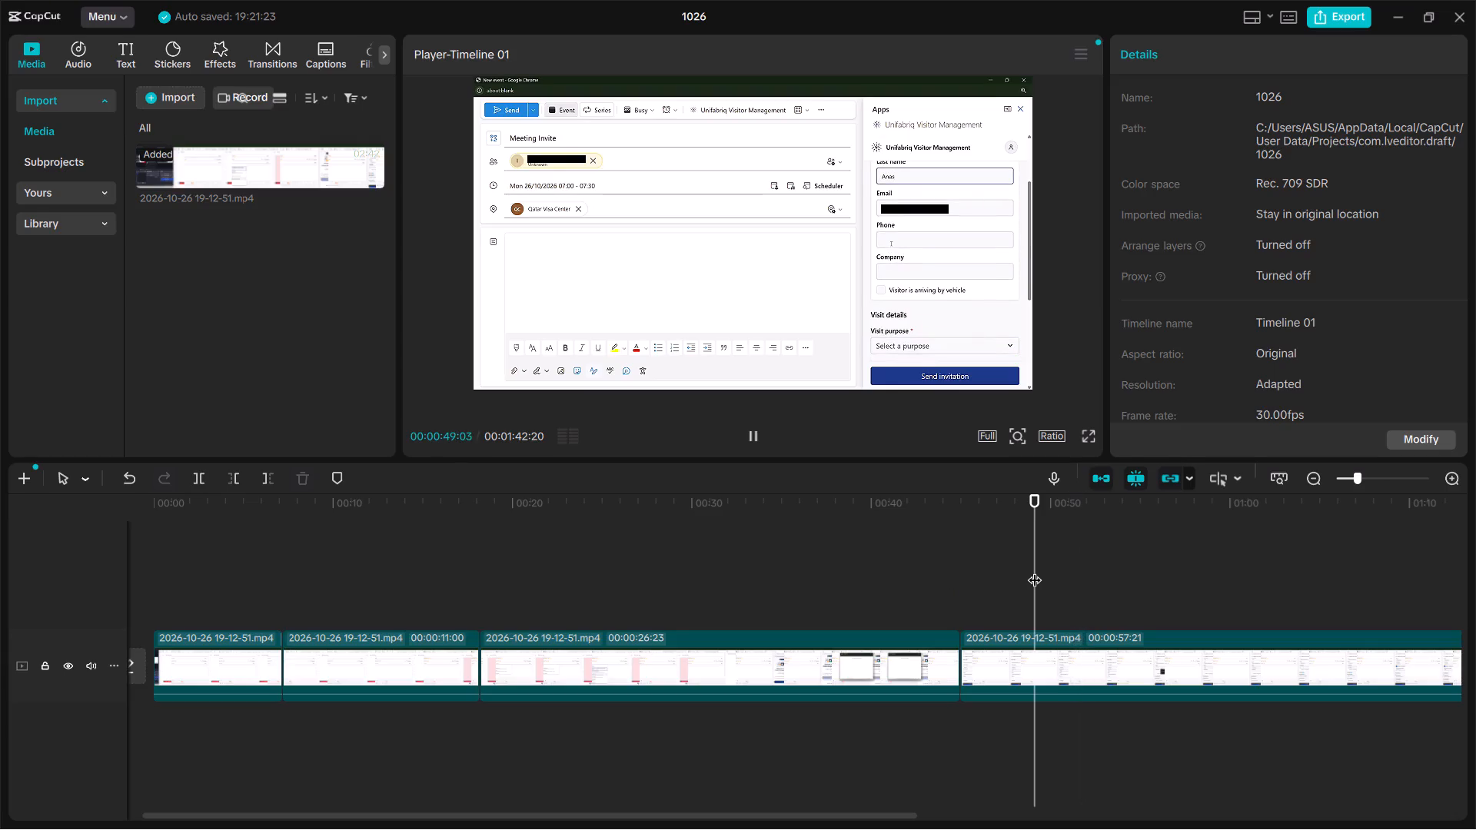
pyautogui.press('space')
pyautogui.press('space')
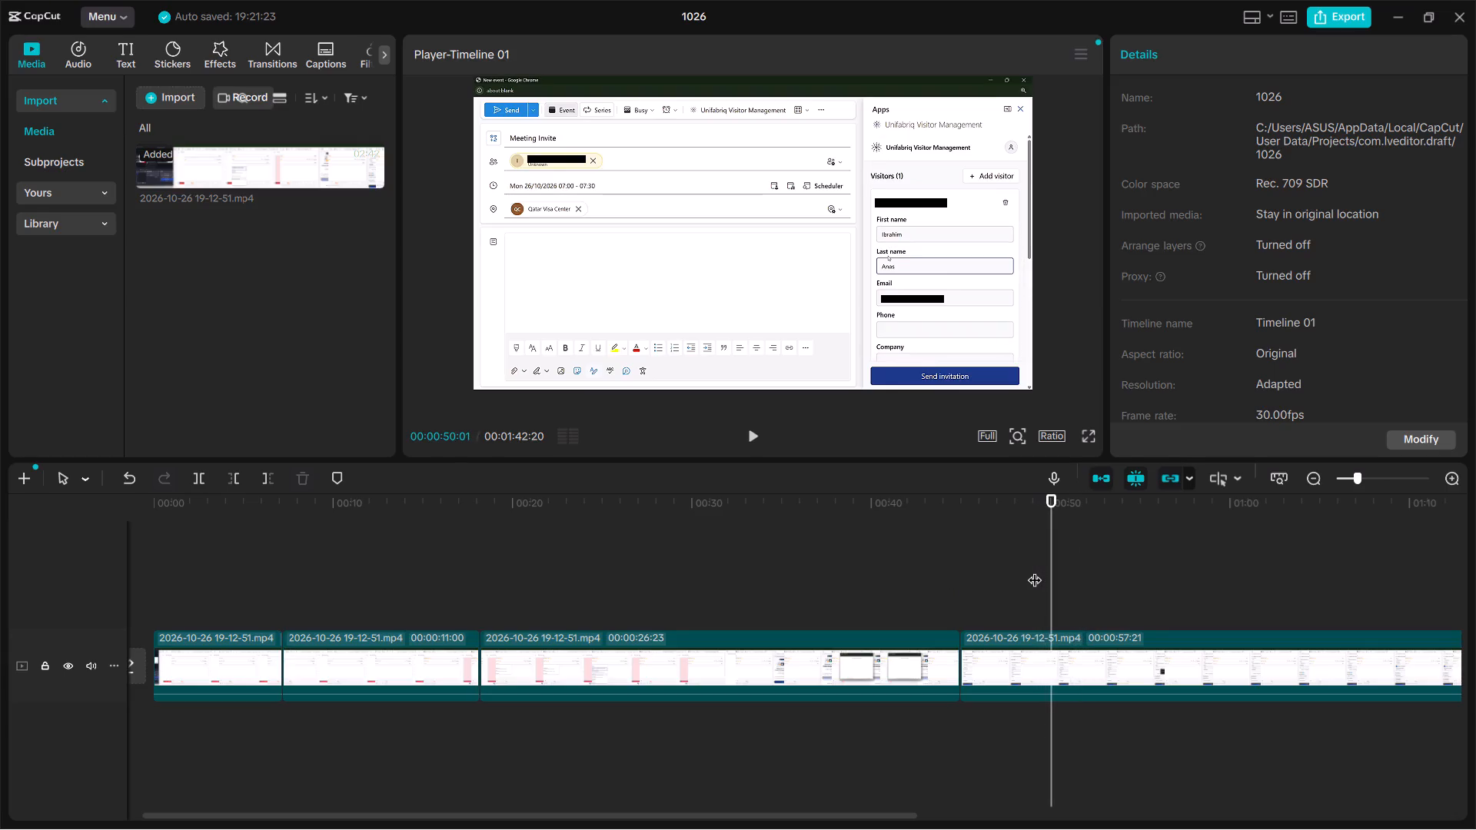
pyautogui.click(1075, 662)
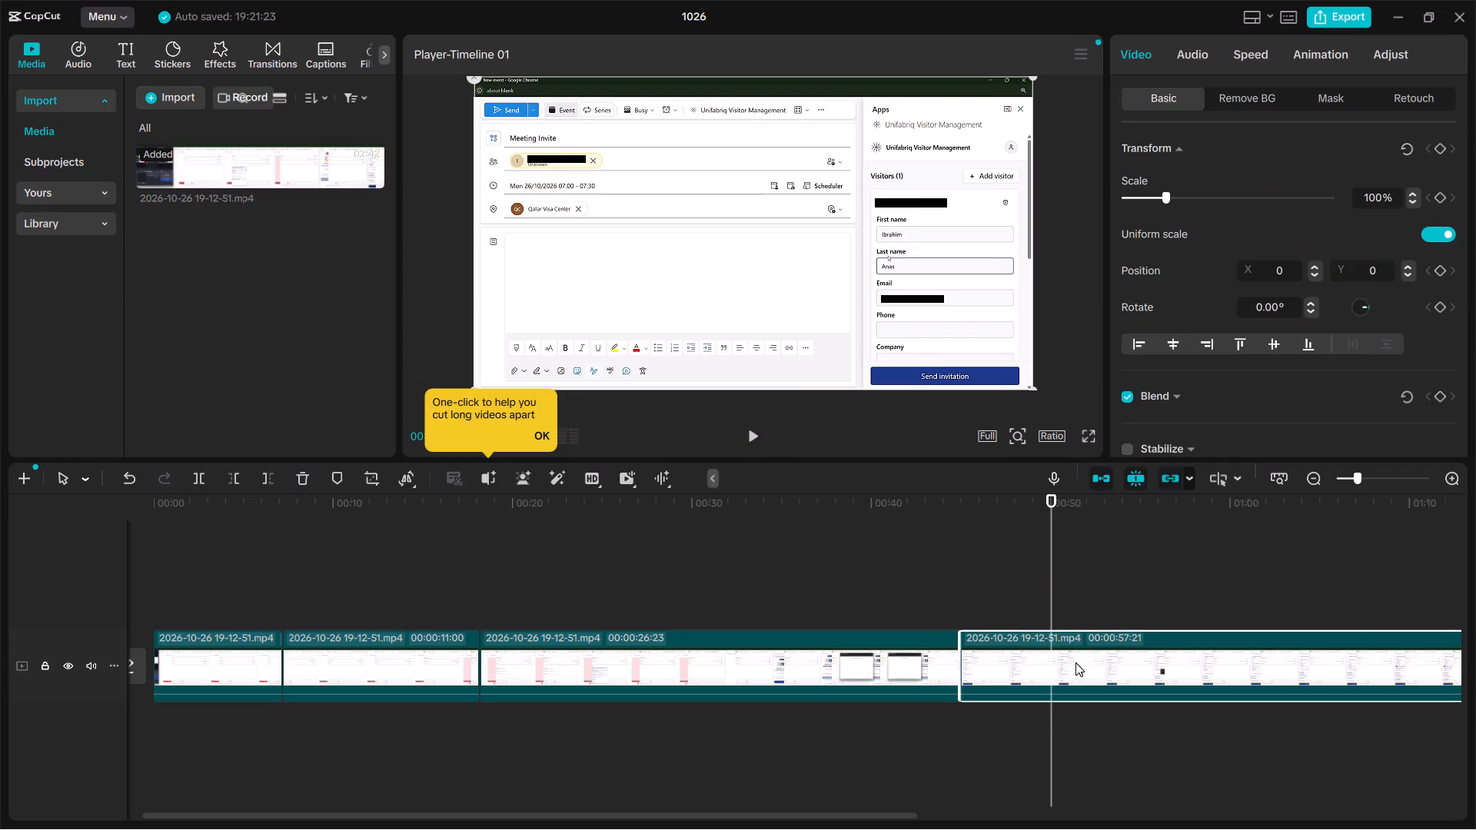
pyautogui.hotkey('ctrl', 'b')
pyautogui.click(1040, 662)
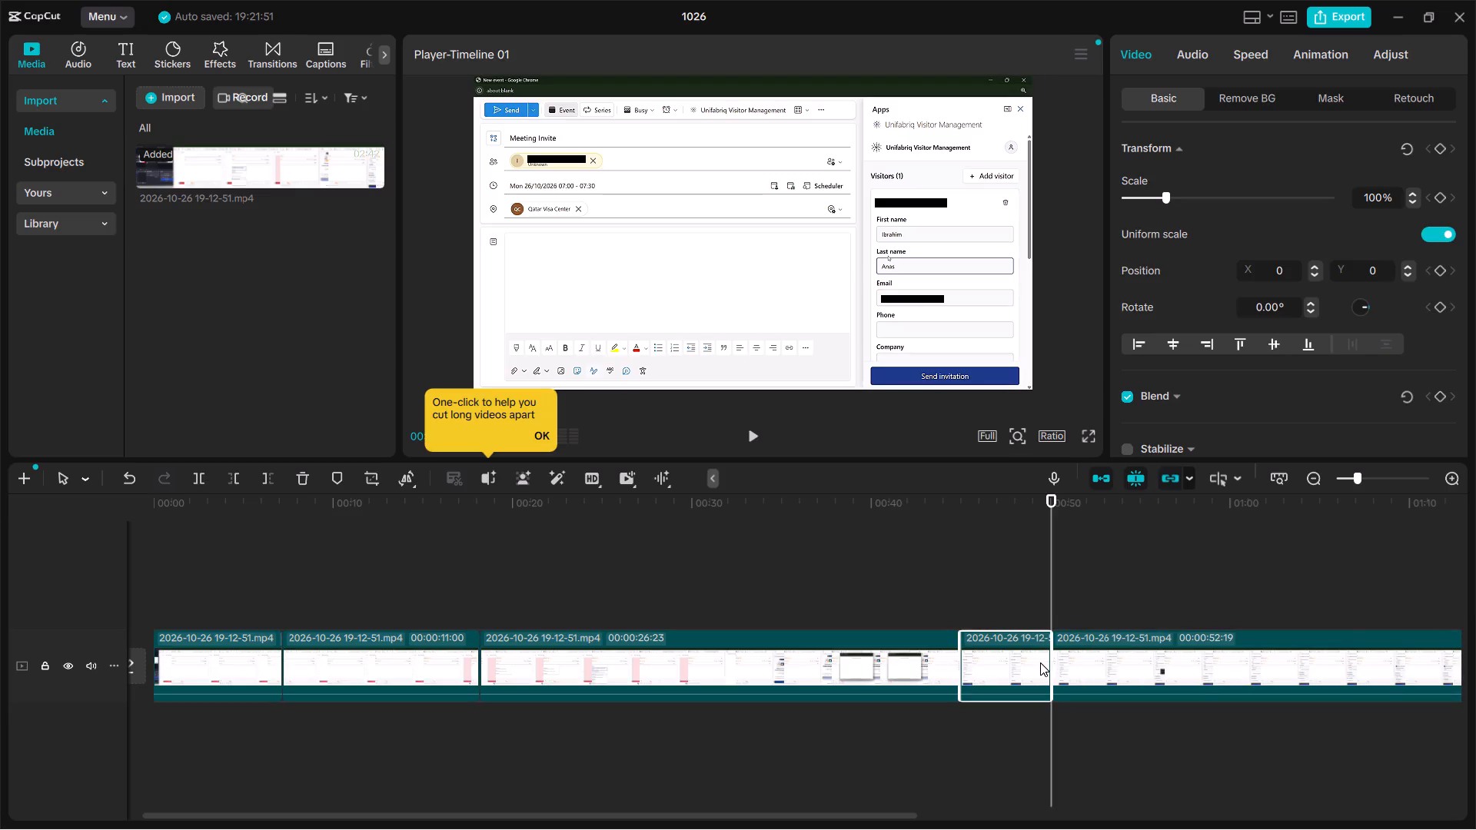
# Replay the section from the visitor management sign-in through the last name and phone fields to check the flow around the cuts.
pyautogui.click(962, 610)
pyautogui.press('space')
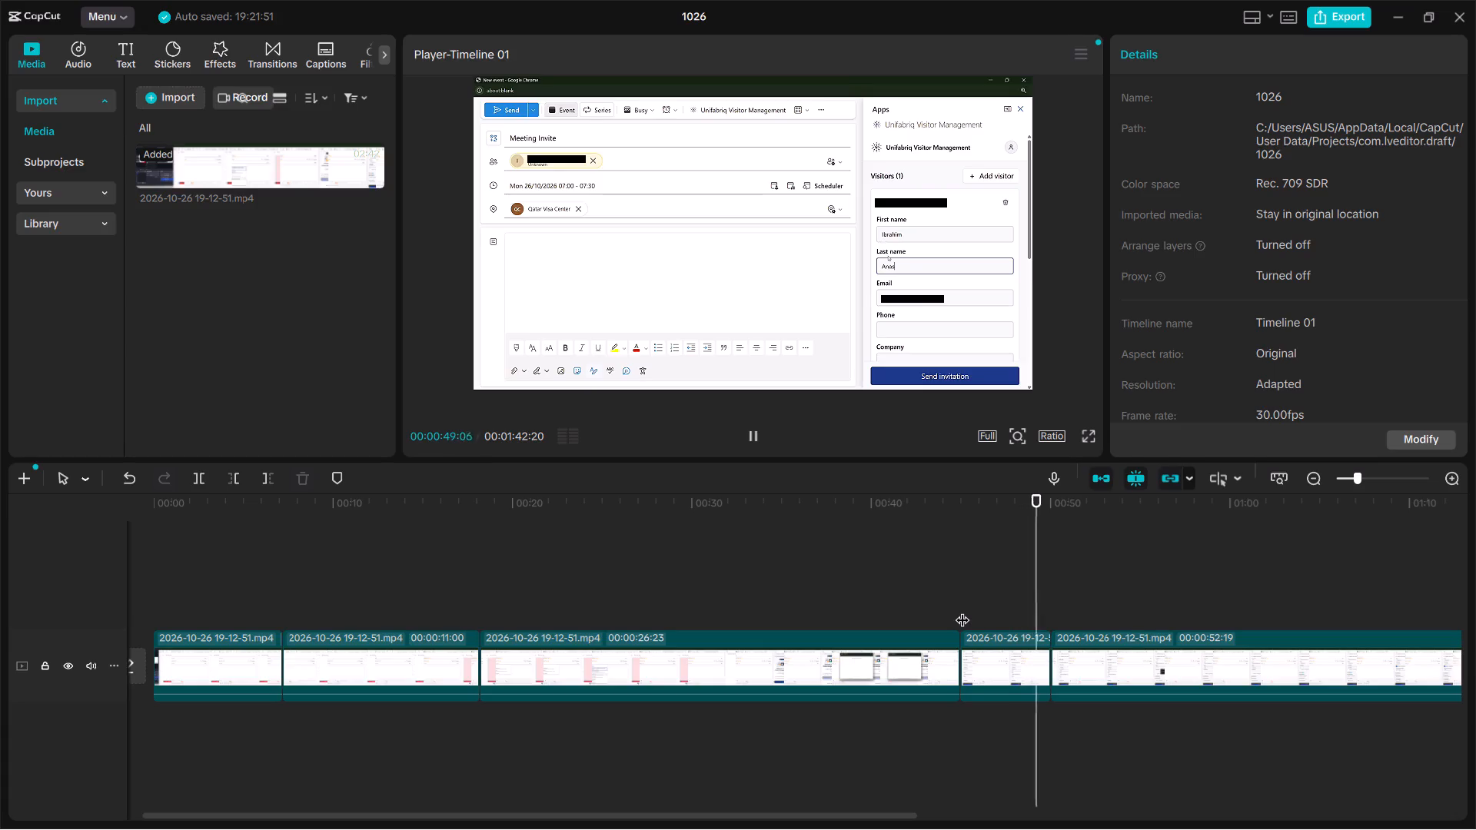
pyautogui.press('space')
pyautogui.press('space')
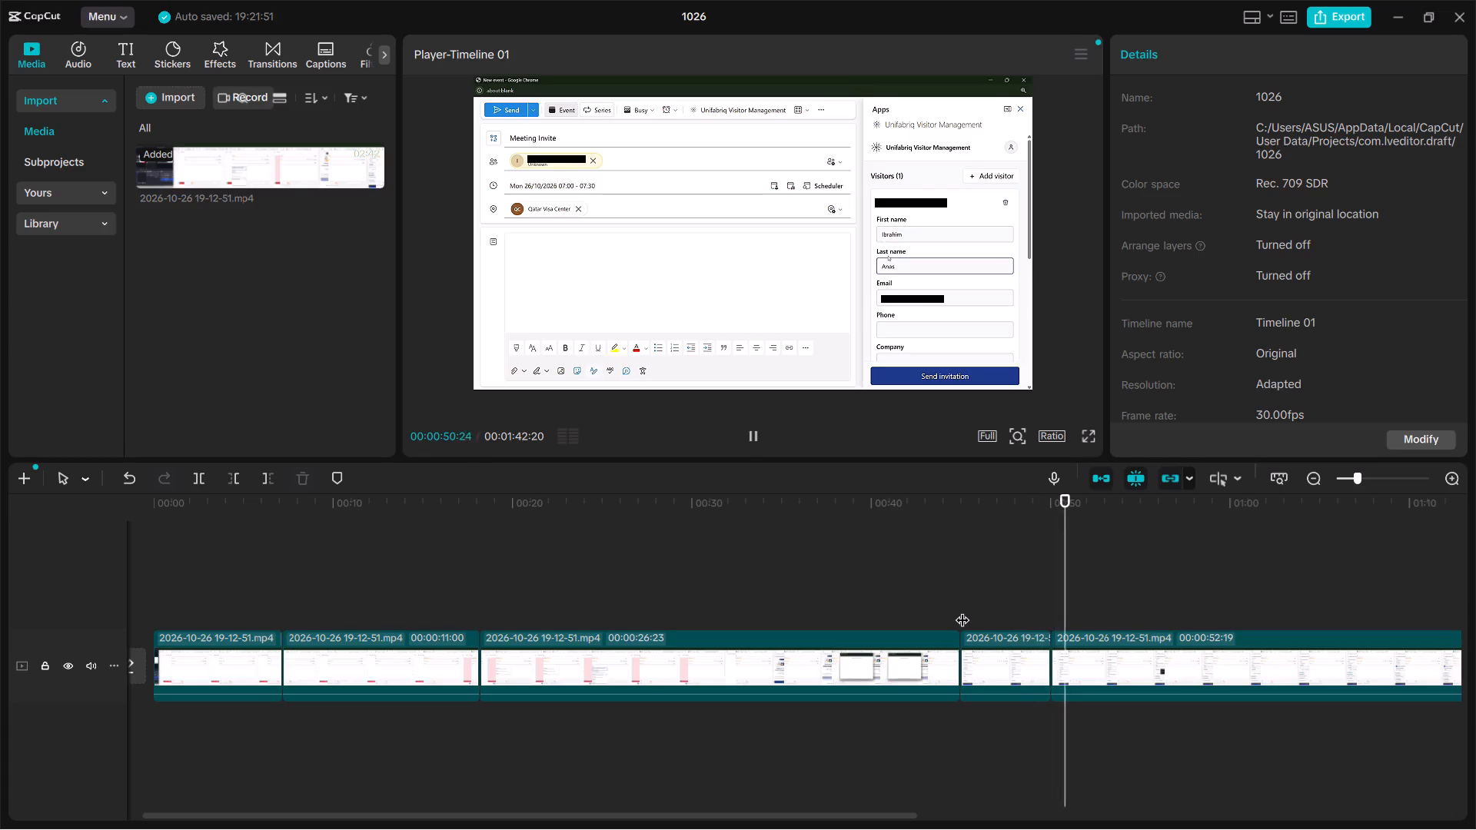
pyautogui.press('space')
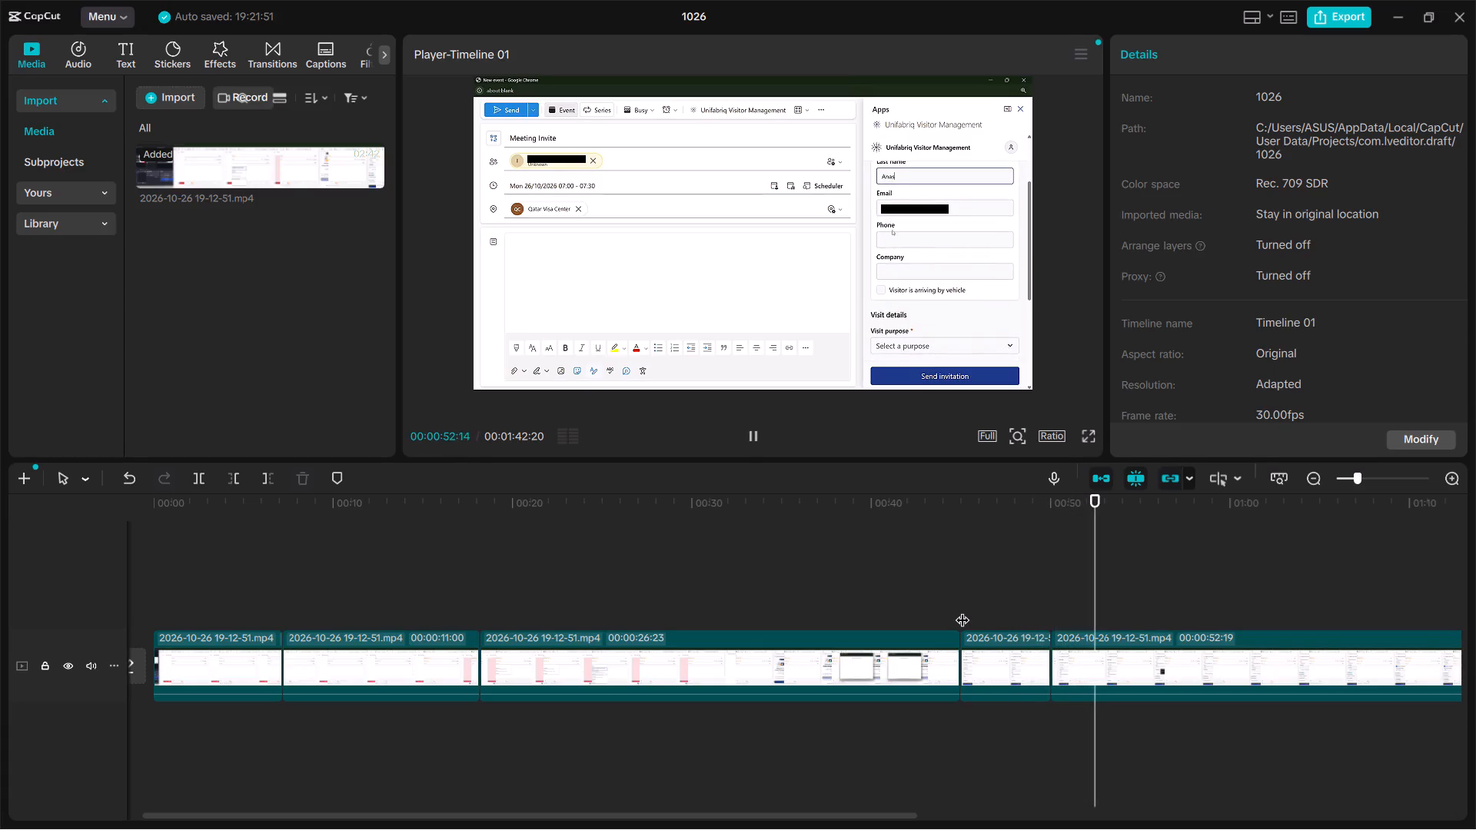
pyautogui.click(933, 598)
pyautogui.press('space')
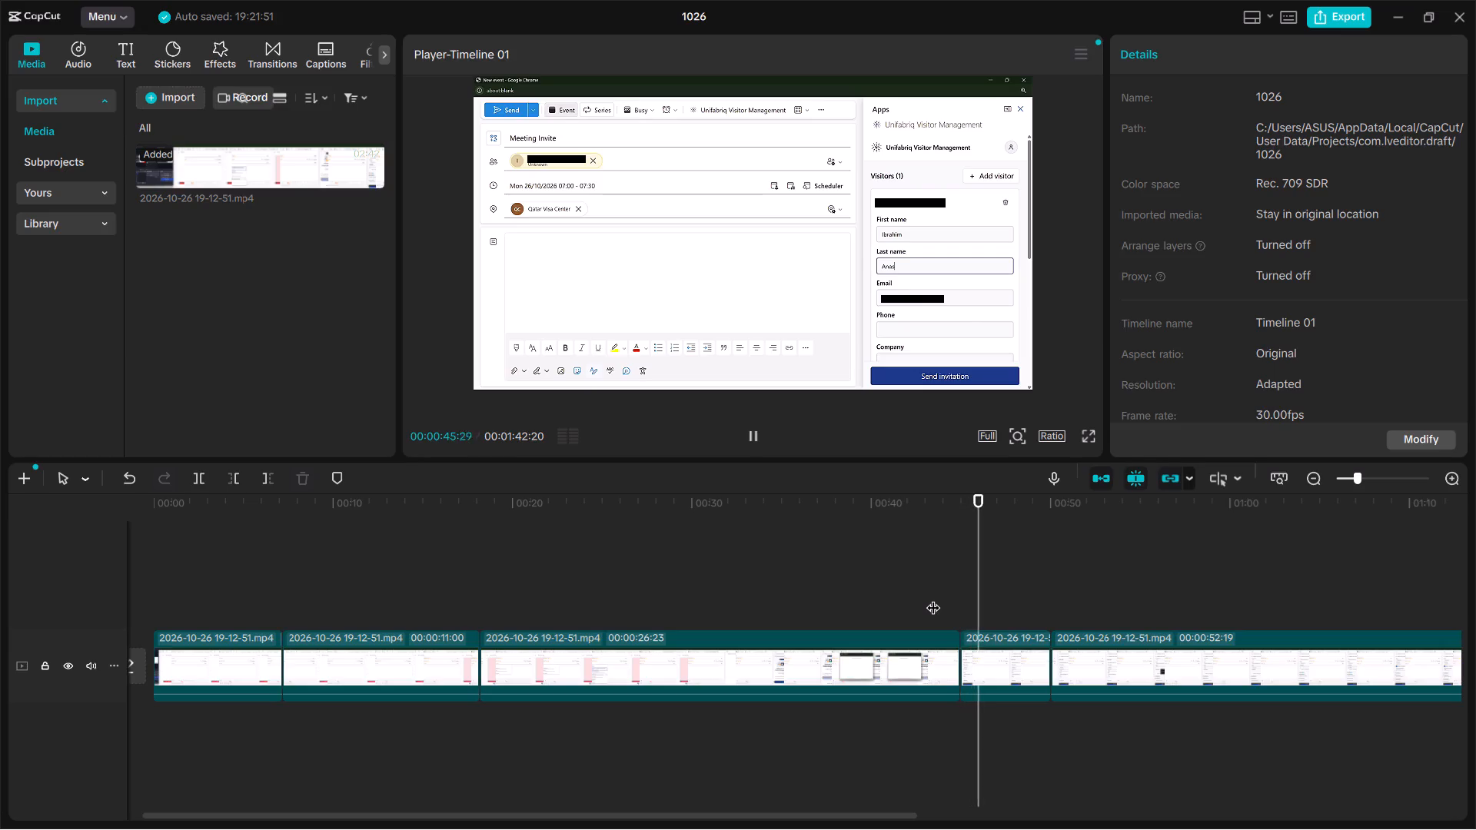
pyautogui.click(766, 594)
pyautogui.press('space')
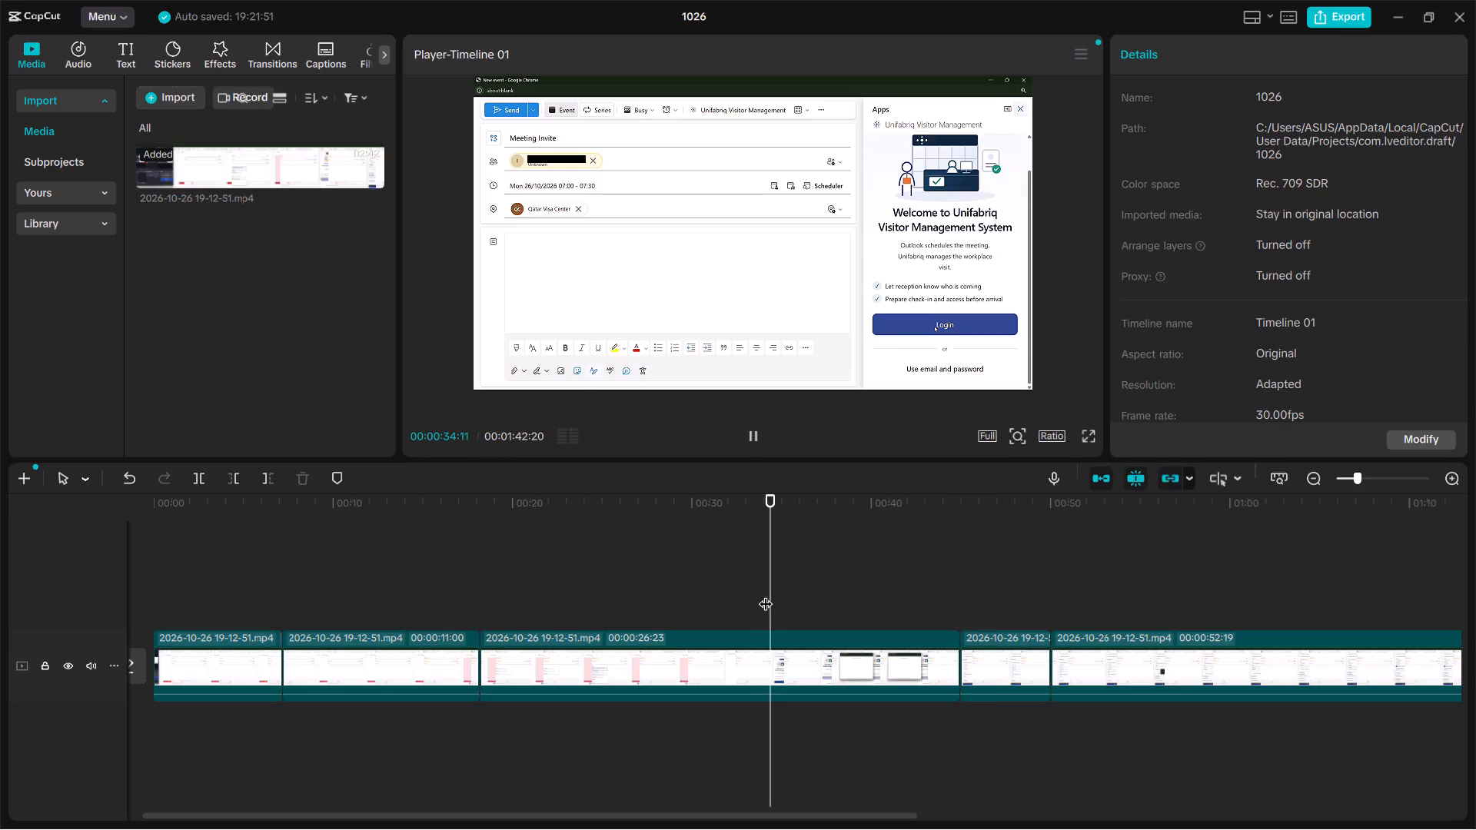
pyautogui.click(819, 593)
pyautogui.press('space')
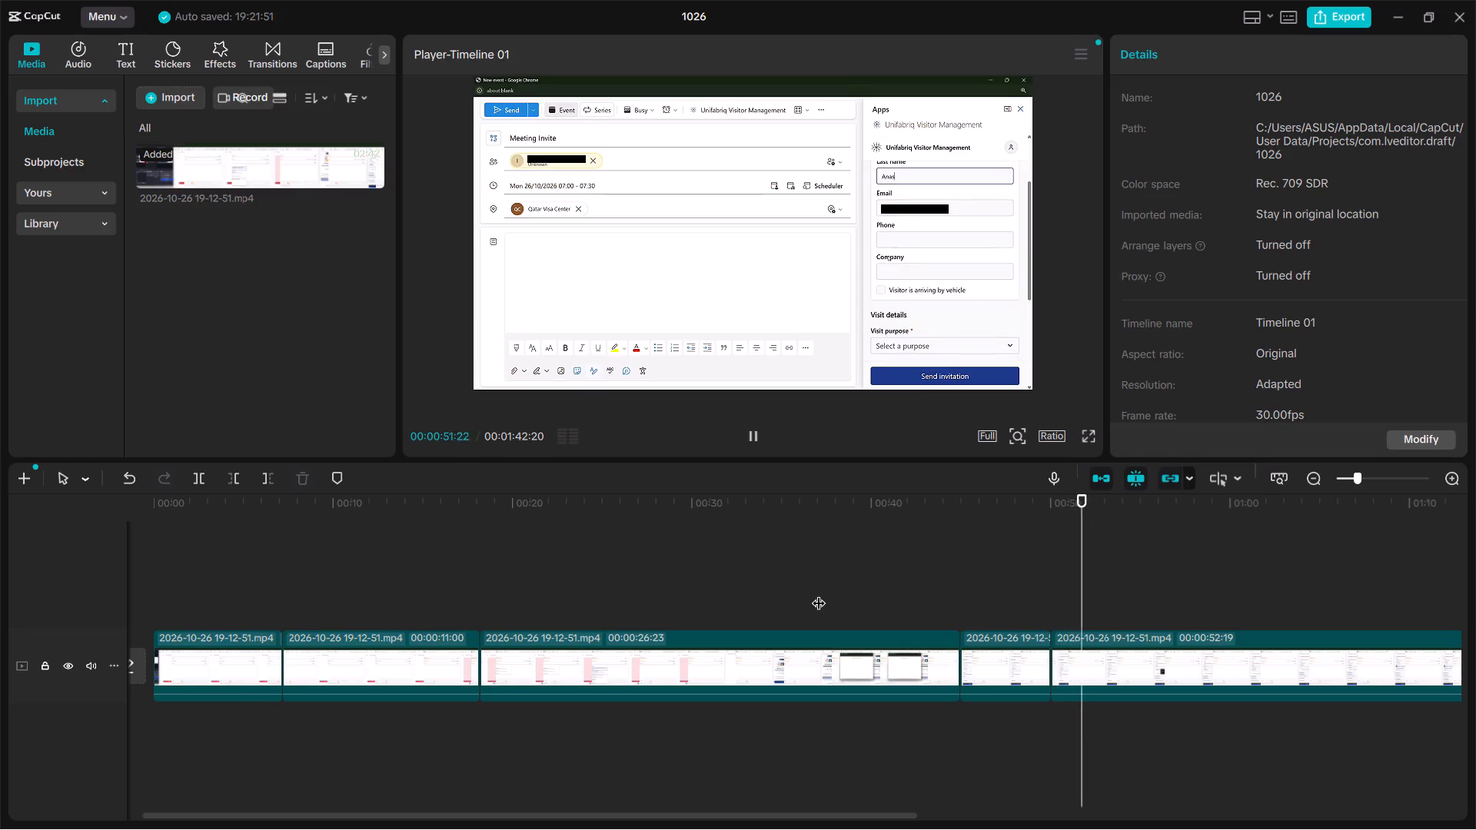
# Split the last clip at 00:00:51:00, before the form scrolls down, and delete the short segment between the 00:00:50:01 and 00:00:51:00 splits.
pyautogui.click(1065, 591)
pyautogui.click(1086, 666)
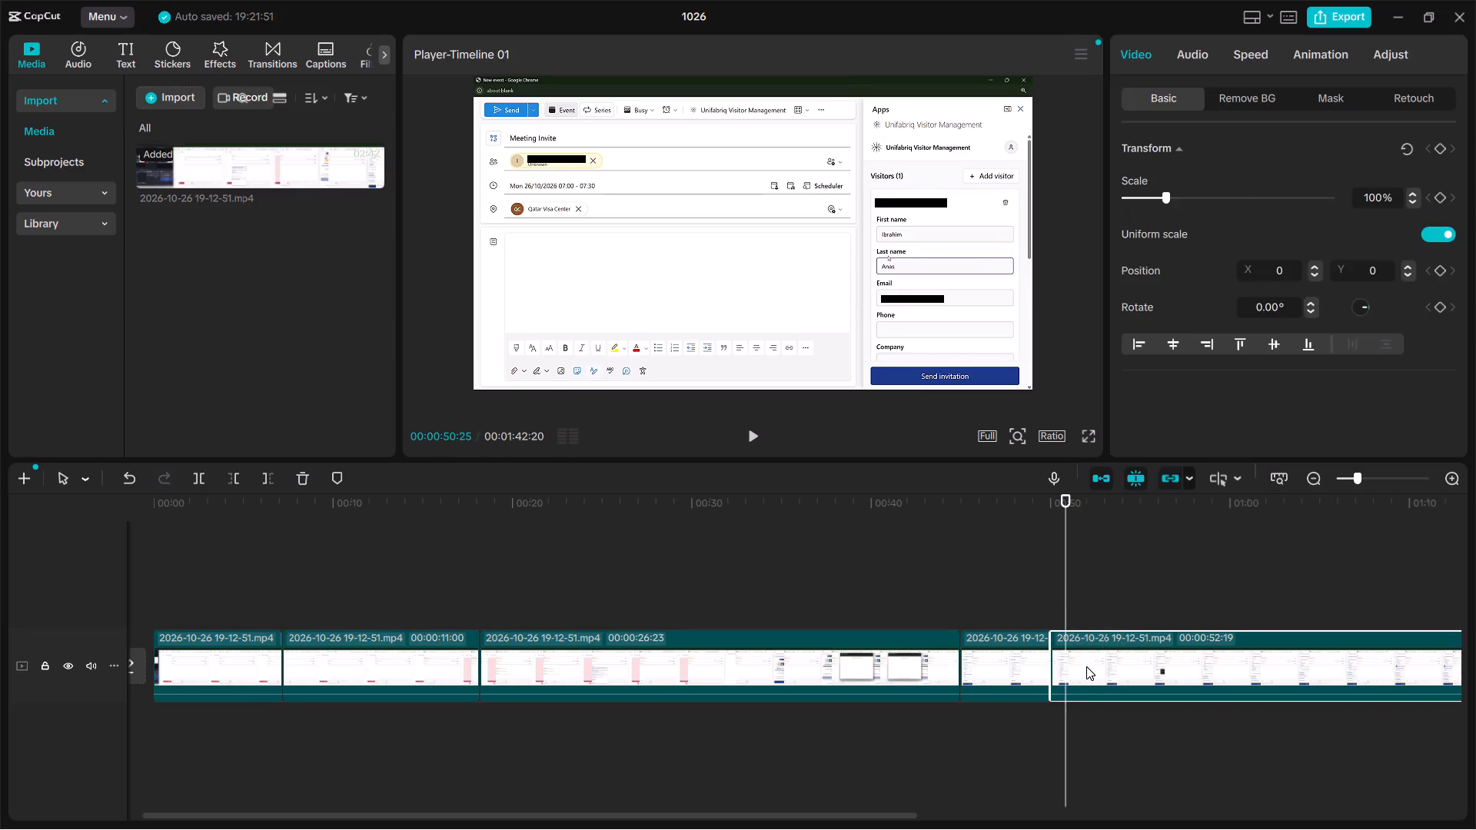
pyautogui.press('space')
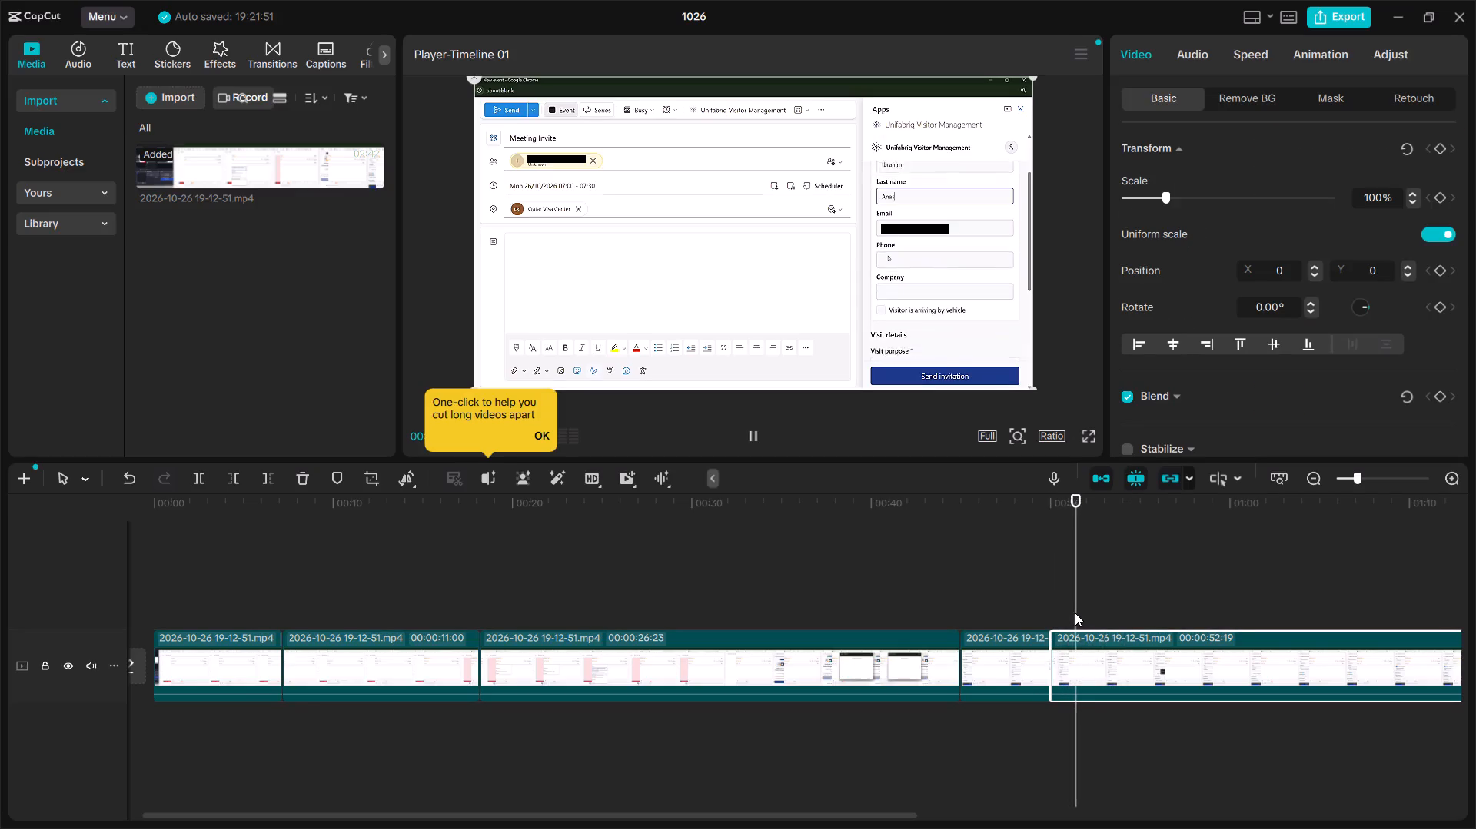
pyautogui.press('space')
pyautogui.click(1069, 606)
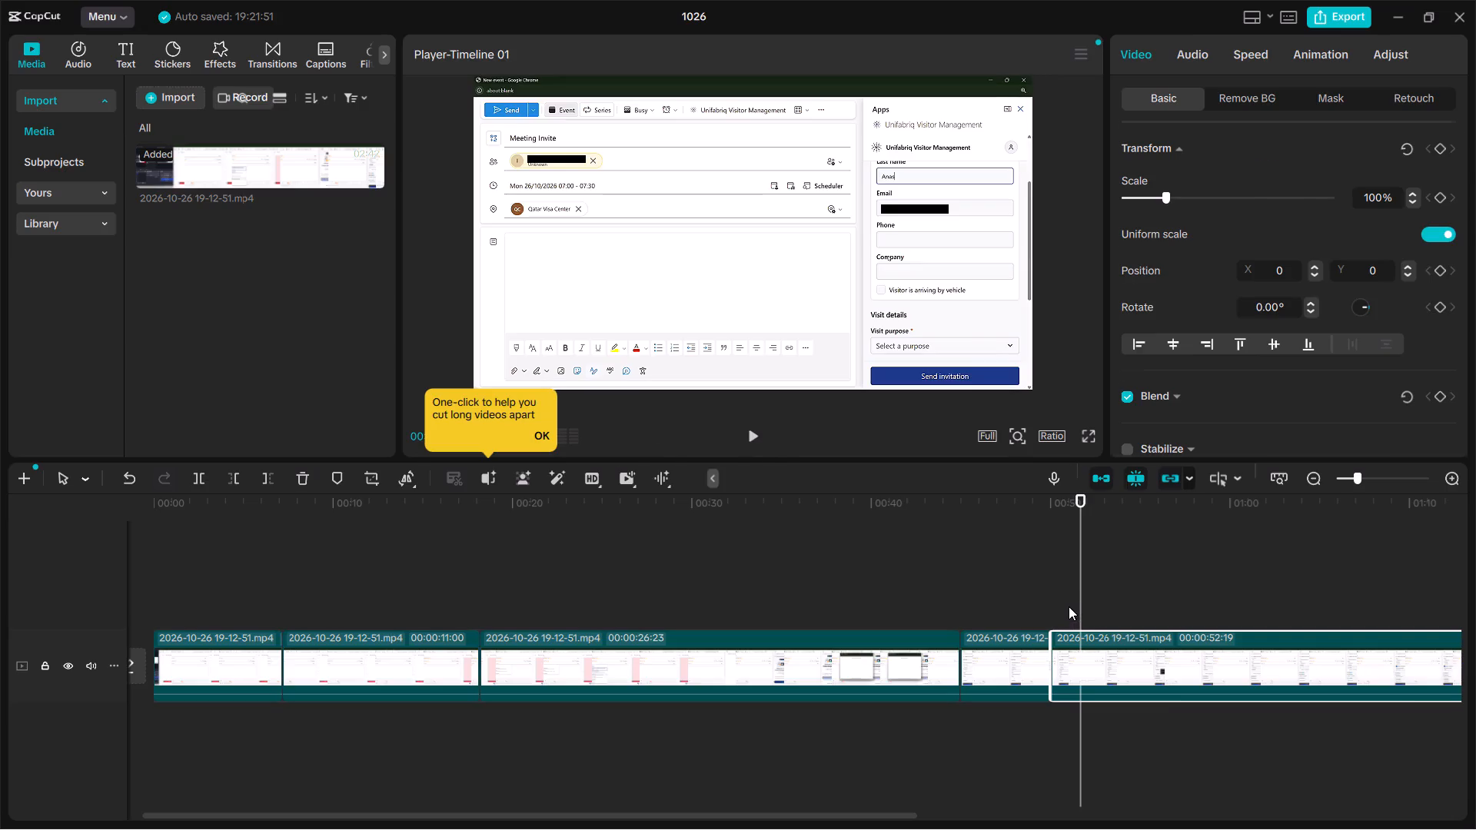
pyautogui.click(1097, 658)
pyautogui.hotkey('ctrl', 'b')
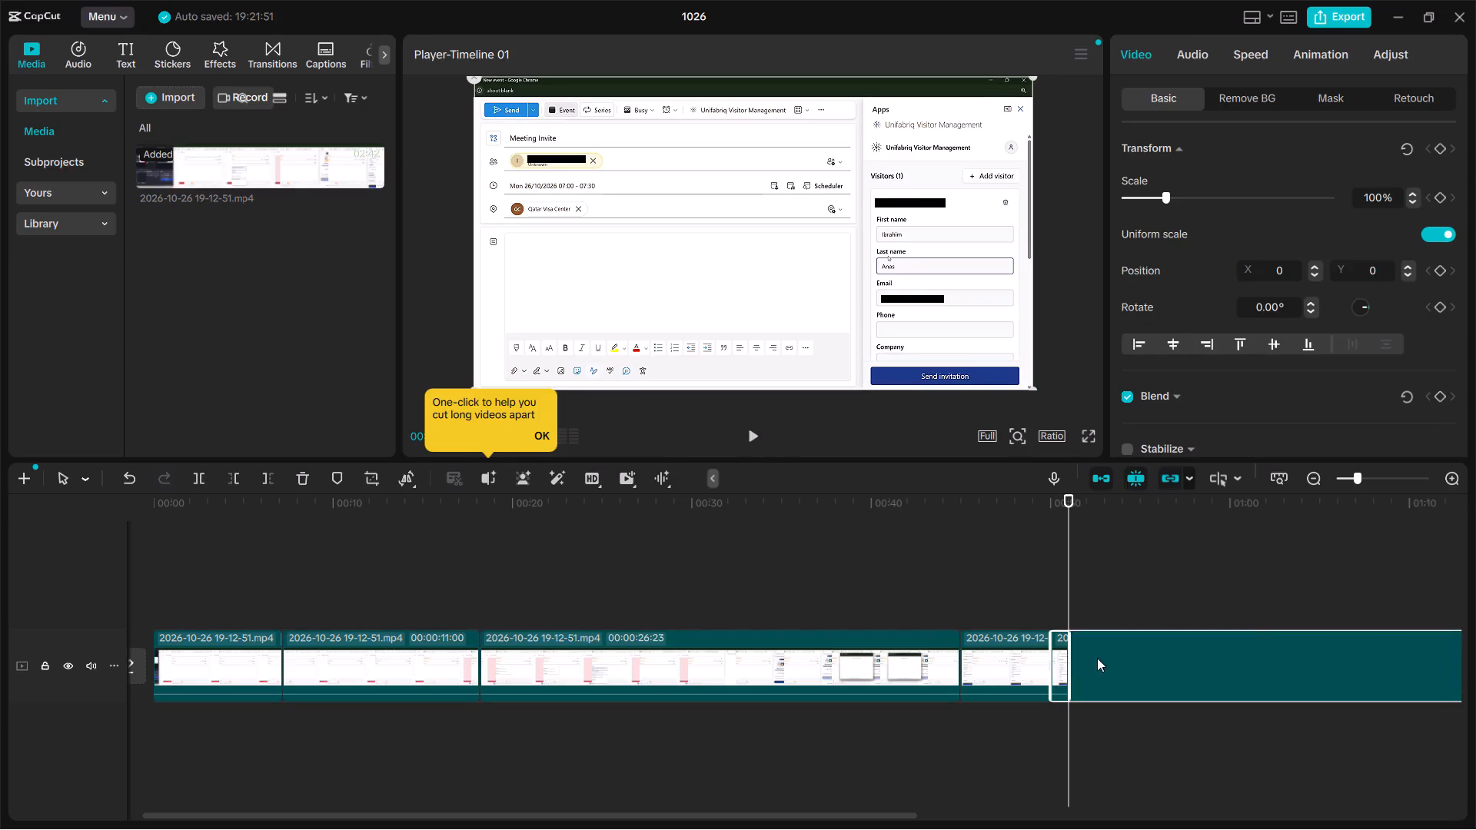
pyautogui.click(1061, 665)
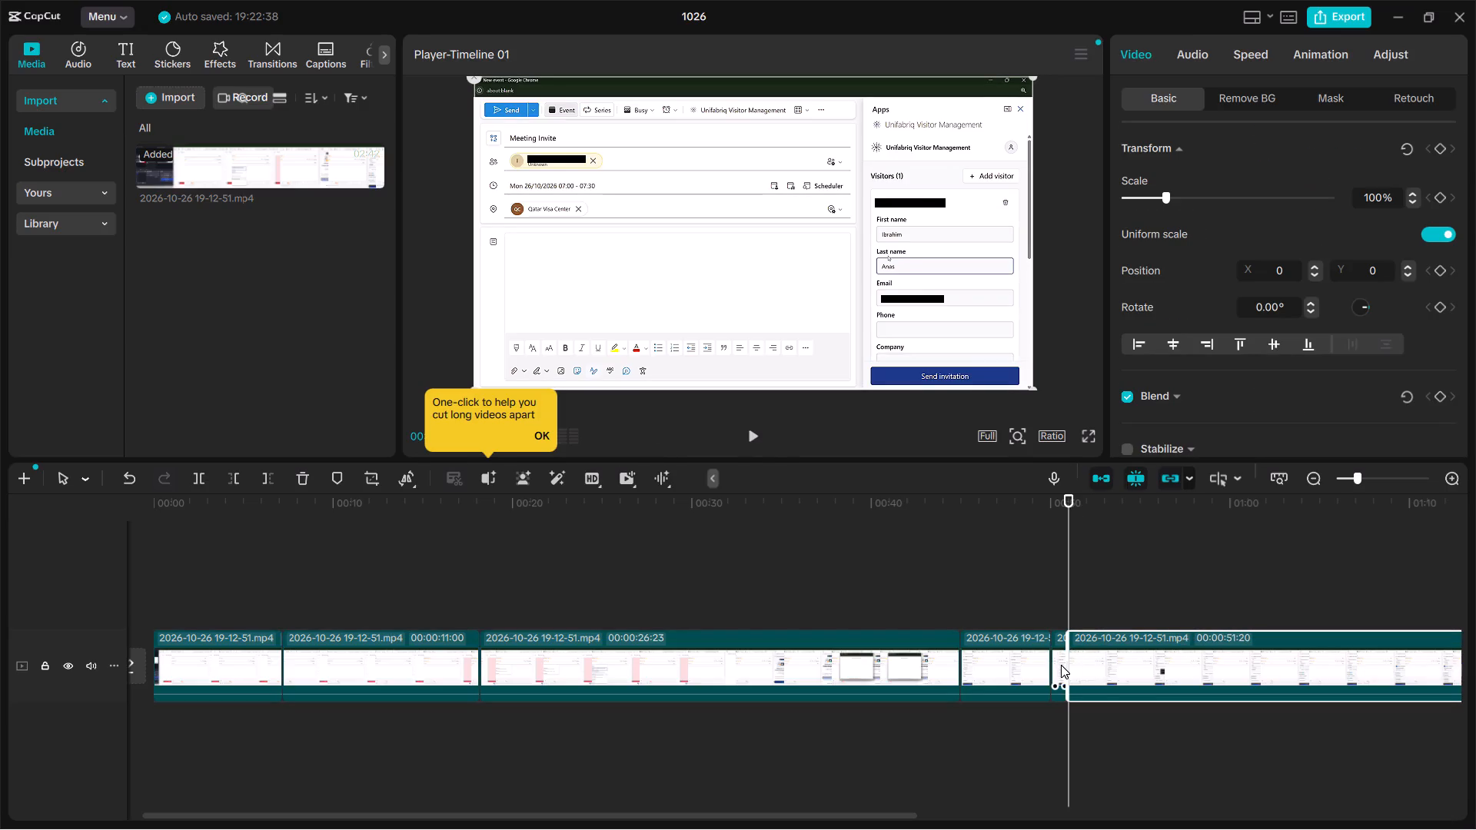
pyautogui.press('Delete')
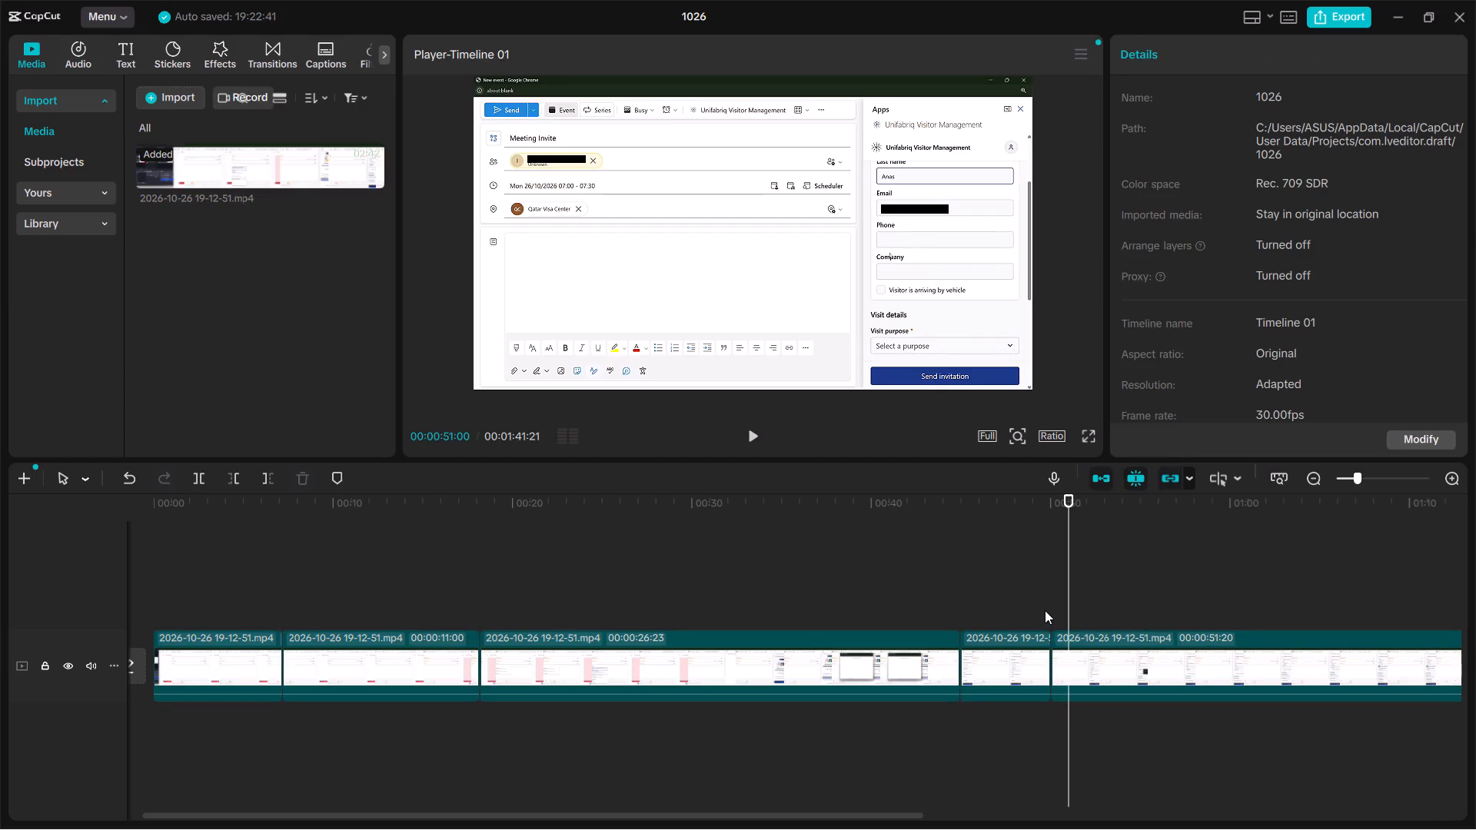
# Split the last clip at 00:00:54:18, where phone entry starts, and delete the segment between the 00:00:50:01 and 00:00:54:18 splits.
pyautogui.click(1045, 610)
pyautogui.press('space')
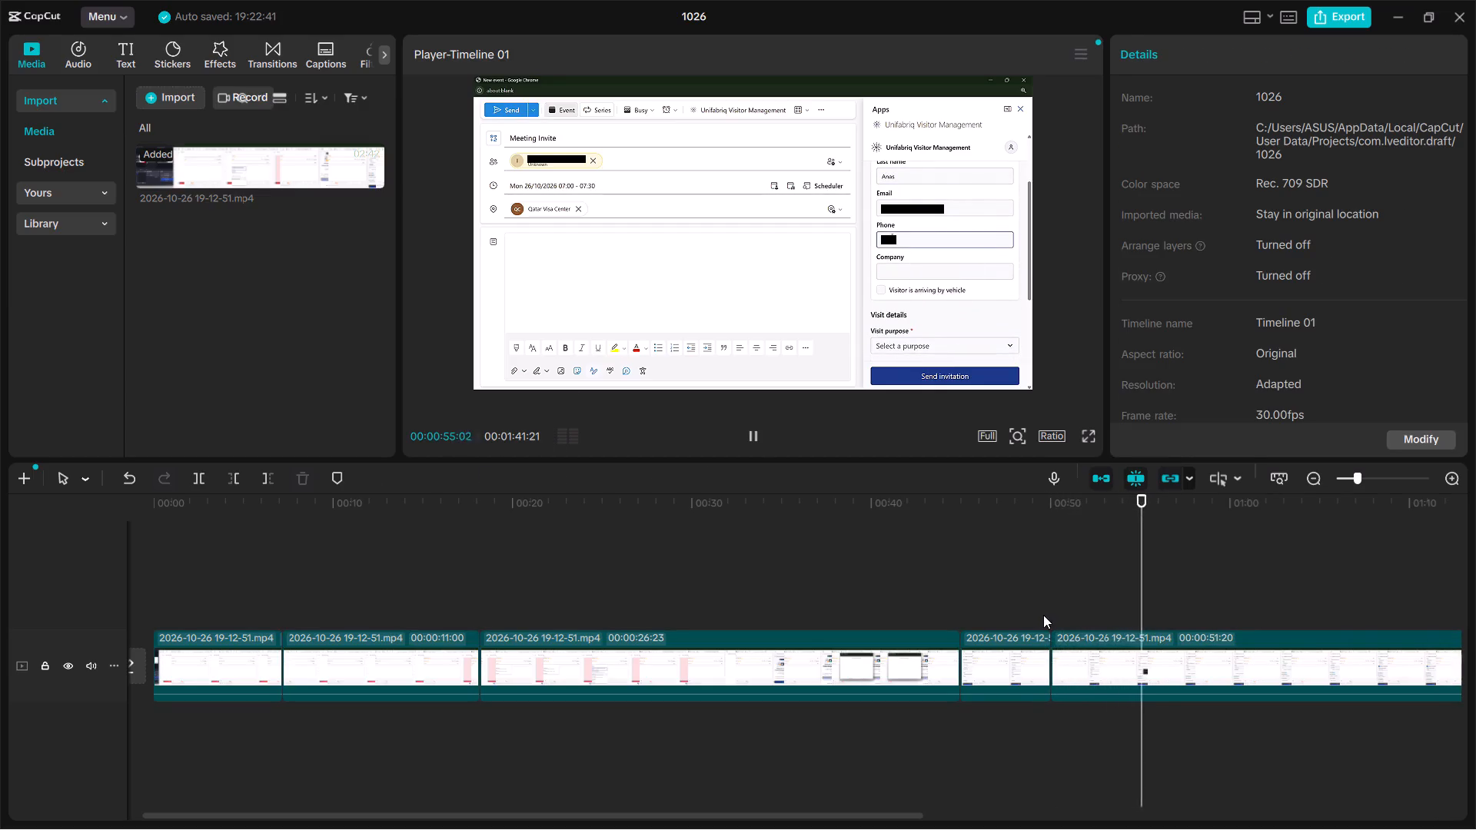
pyautogui.click(1105, 604)
pyautogui.press('space')
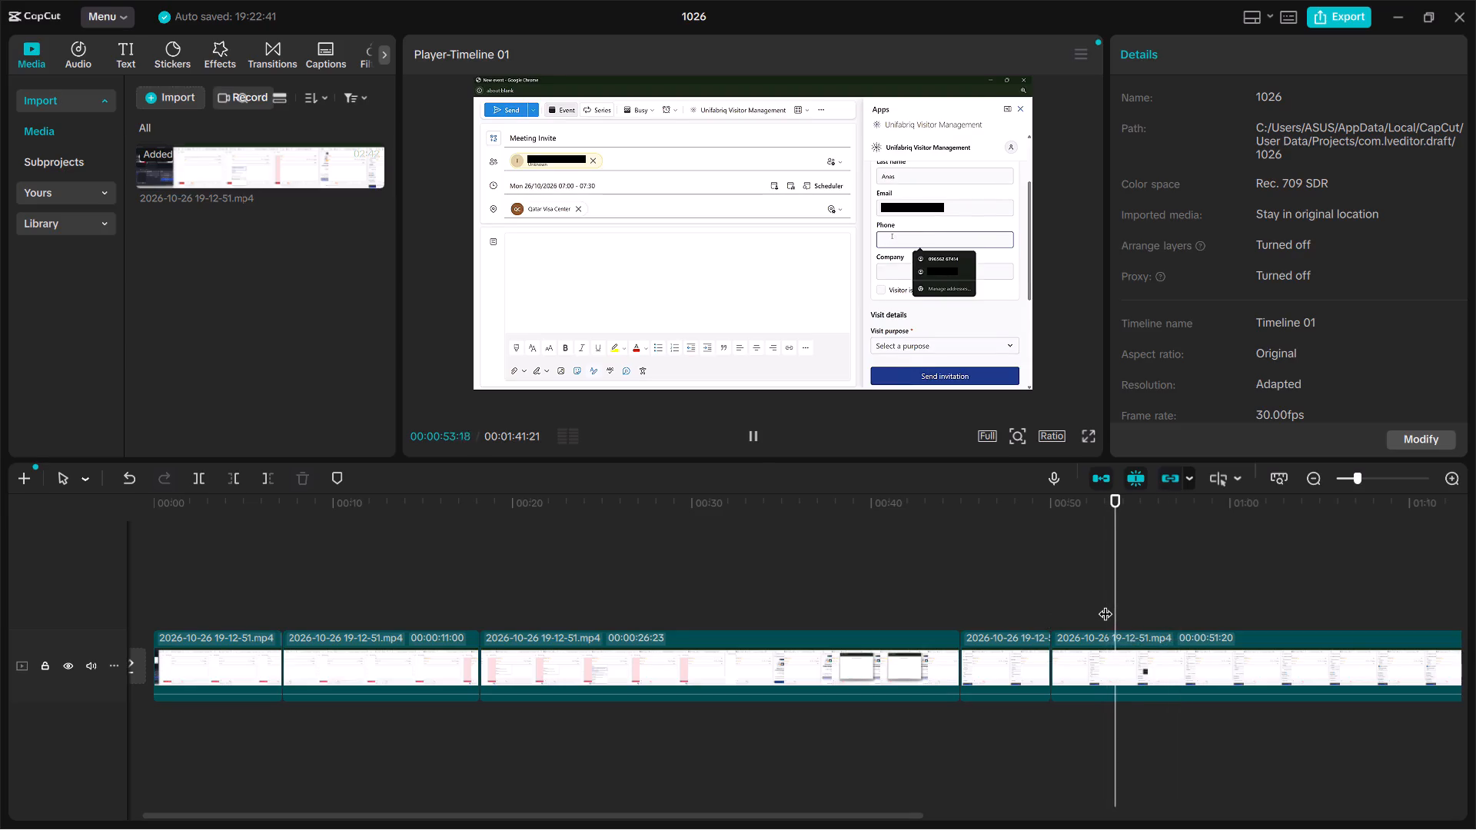
pyautogui.press('space')
pyautogui.press('space')
pyautogui.press('space')
pyautogui.press('space')
pyautogui.press('space')
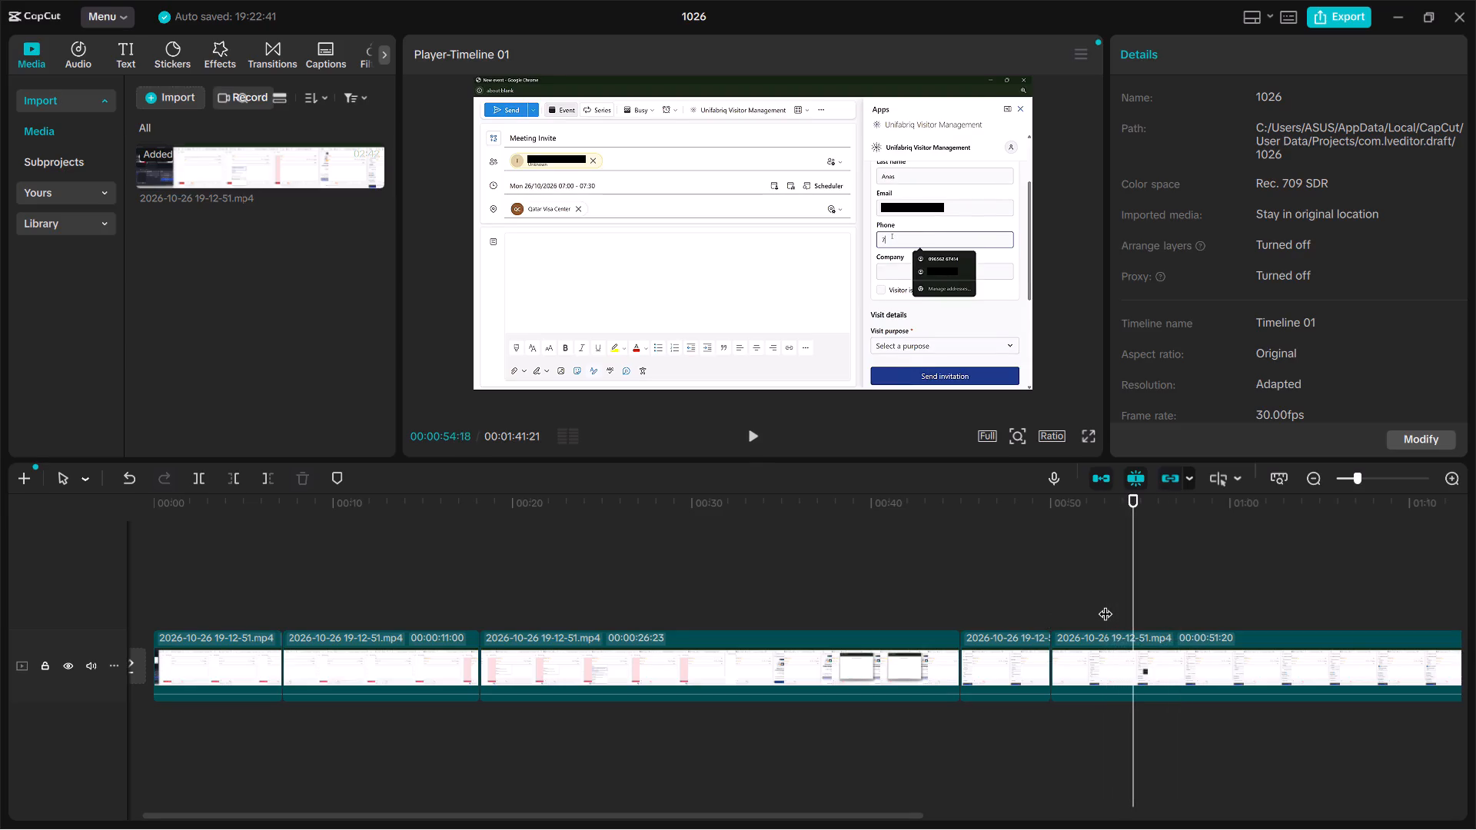
pyautogui.click(1138, 683)
pyautogui.hotkey('ctrl', 'b')
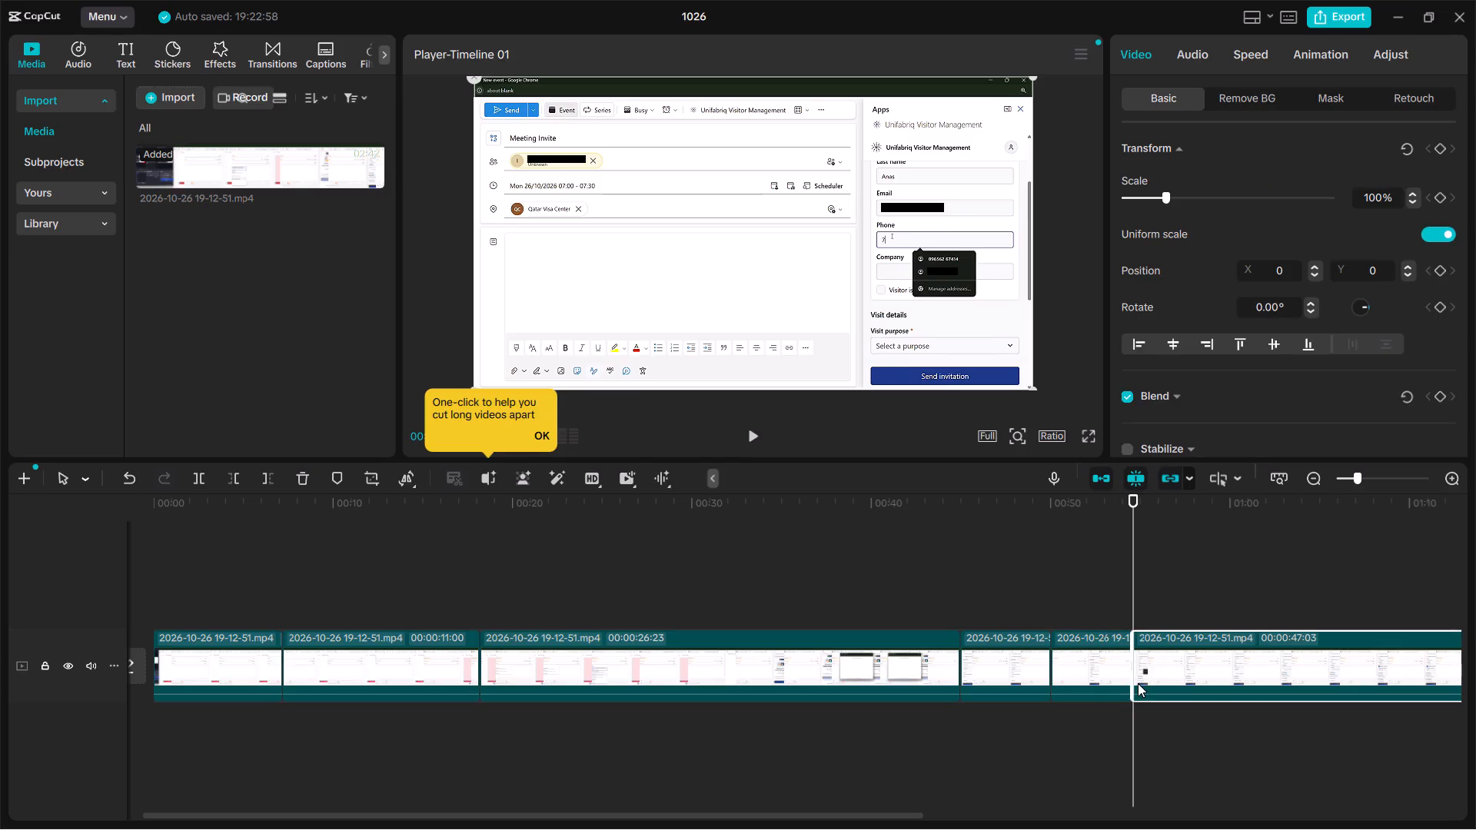
pyautogui.click(1117, 667)
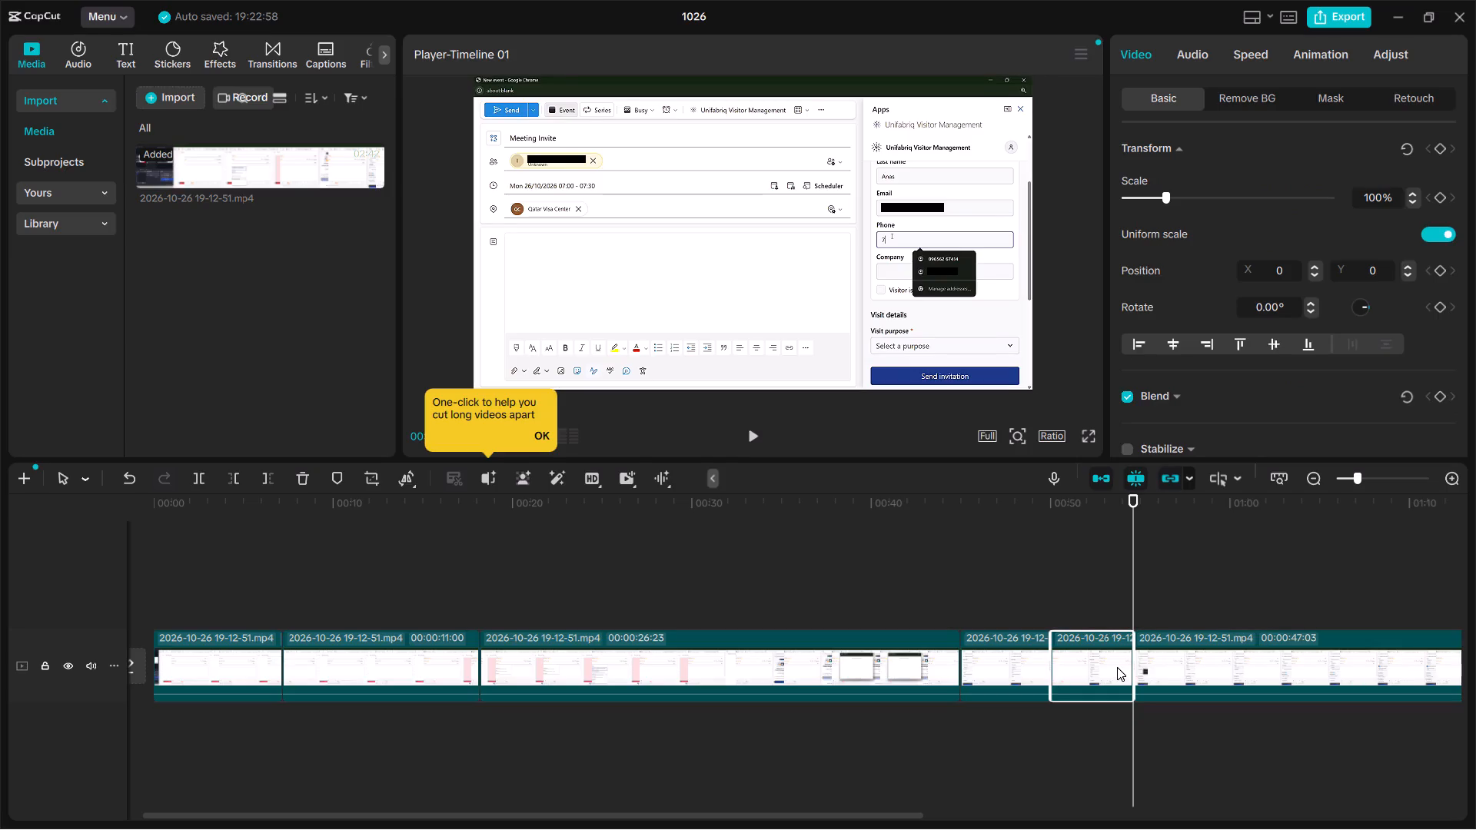
pyautogui.press('Delete')
pyautogui.click(1093, 663)
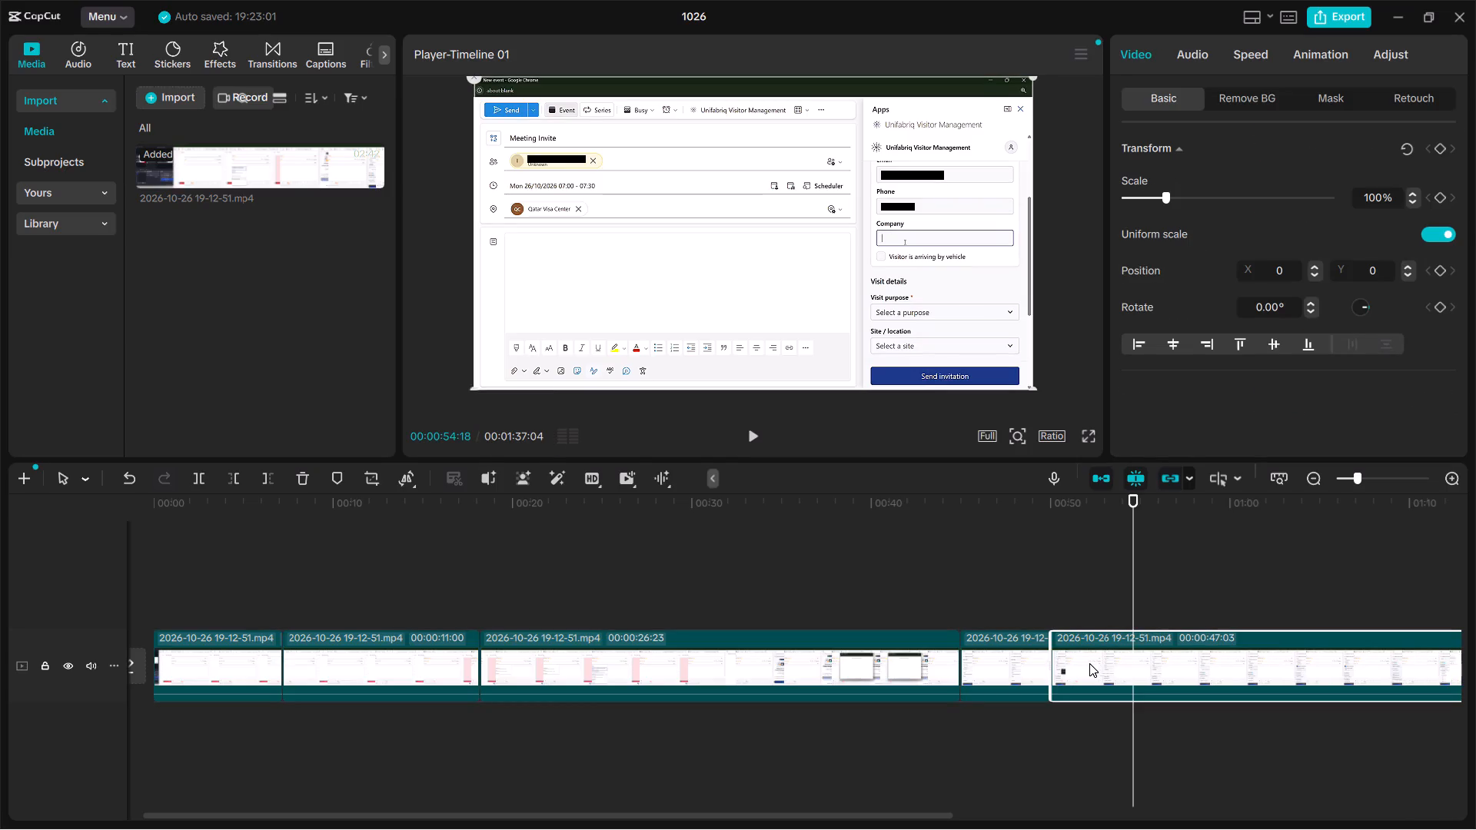
# Extend the start of the last clip by 7 frames to a duration of 00:00:47:10.
pyautogui.click(1049, 658)
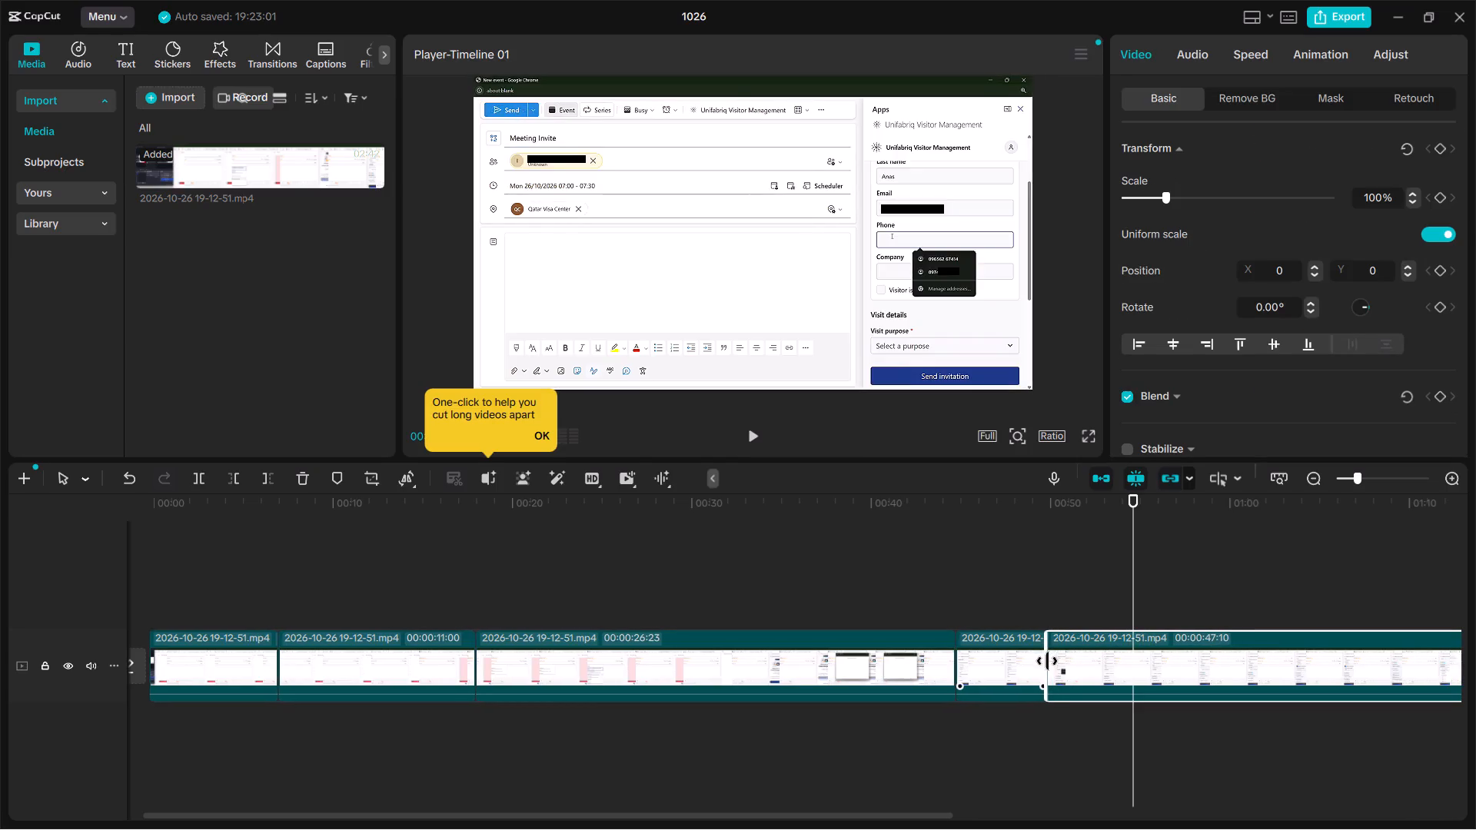
# Play from the last name entry across the adjusted cut through the visit purpose and site selection to check the flow.
pyautogui.click(1045, 625)
pyautogui.press('space')
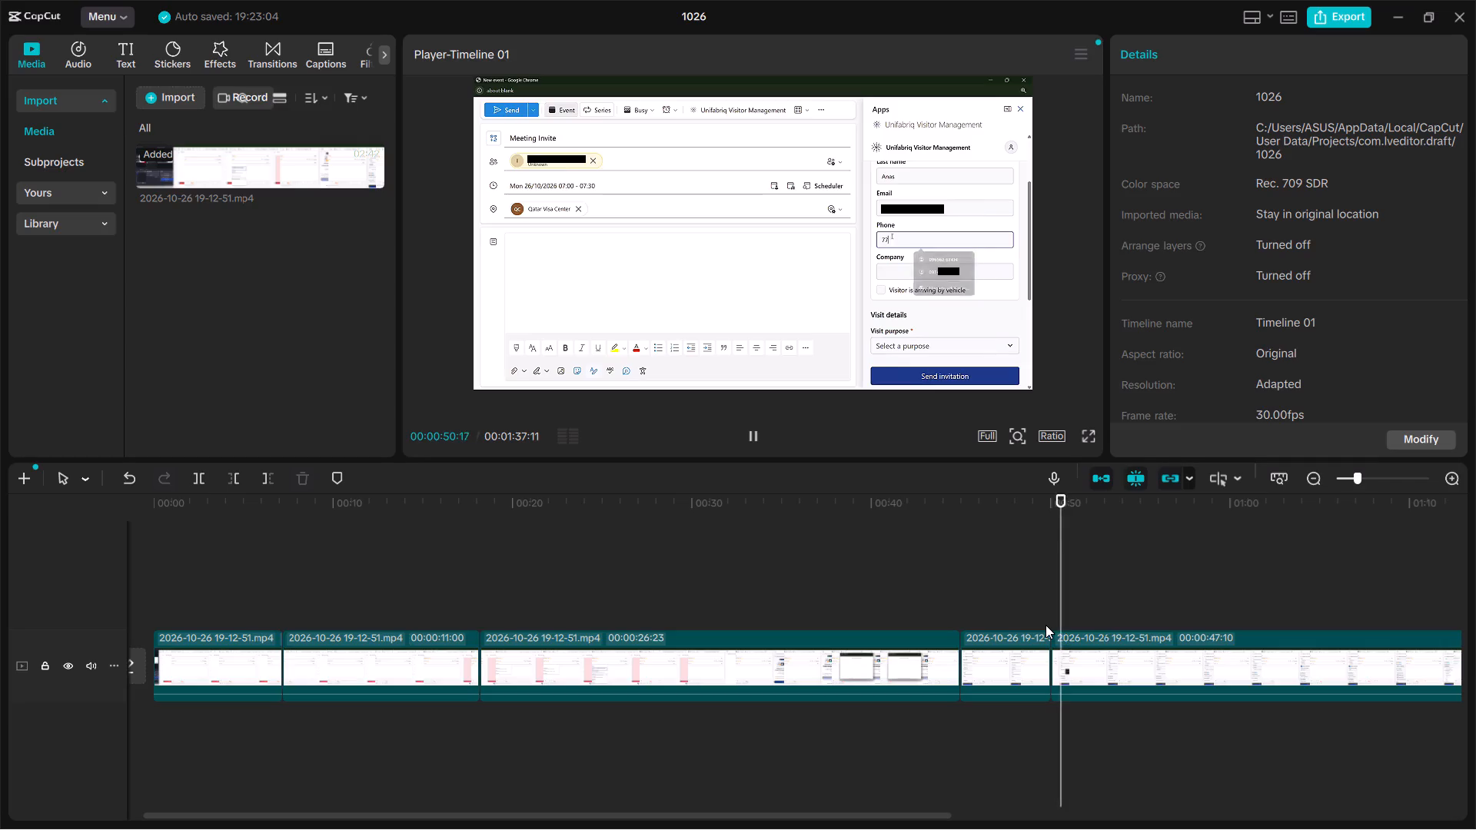
pyautogui.click(1040, 616)
pyautogui.press('space')
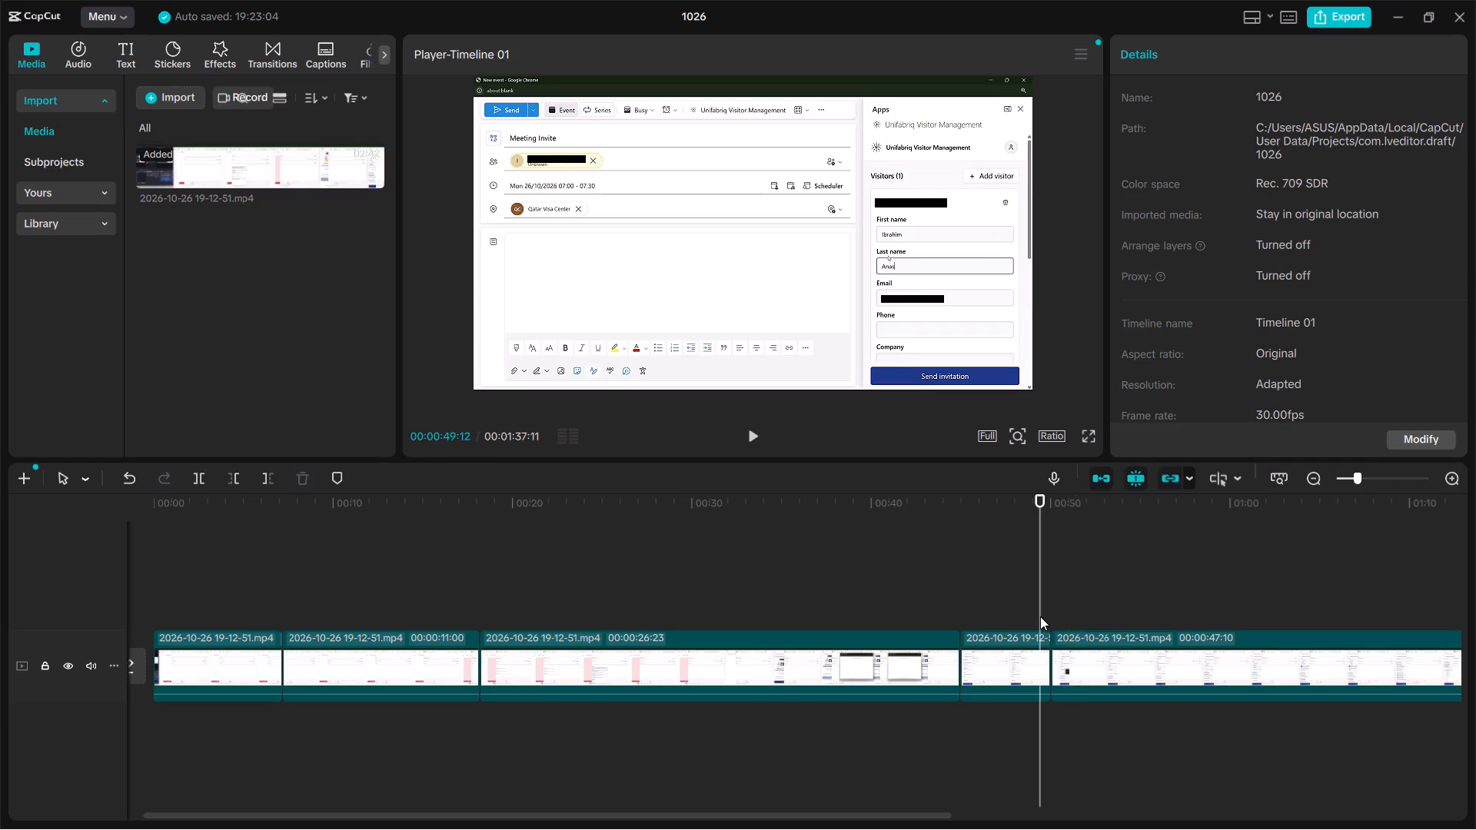
pyautogui.press('space')
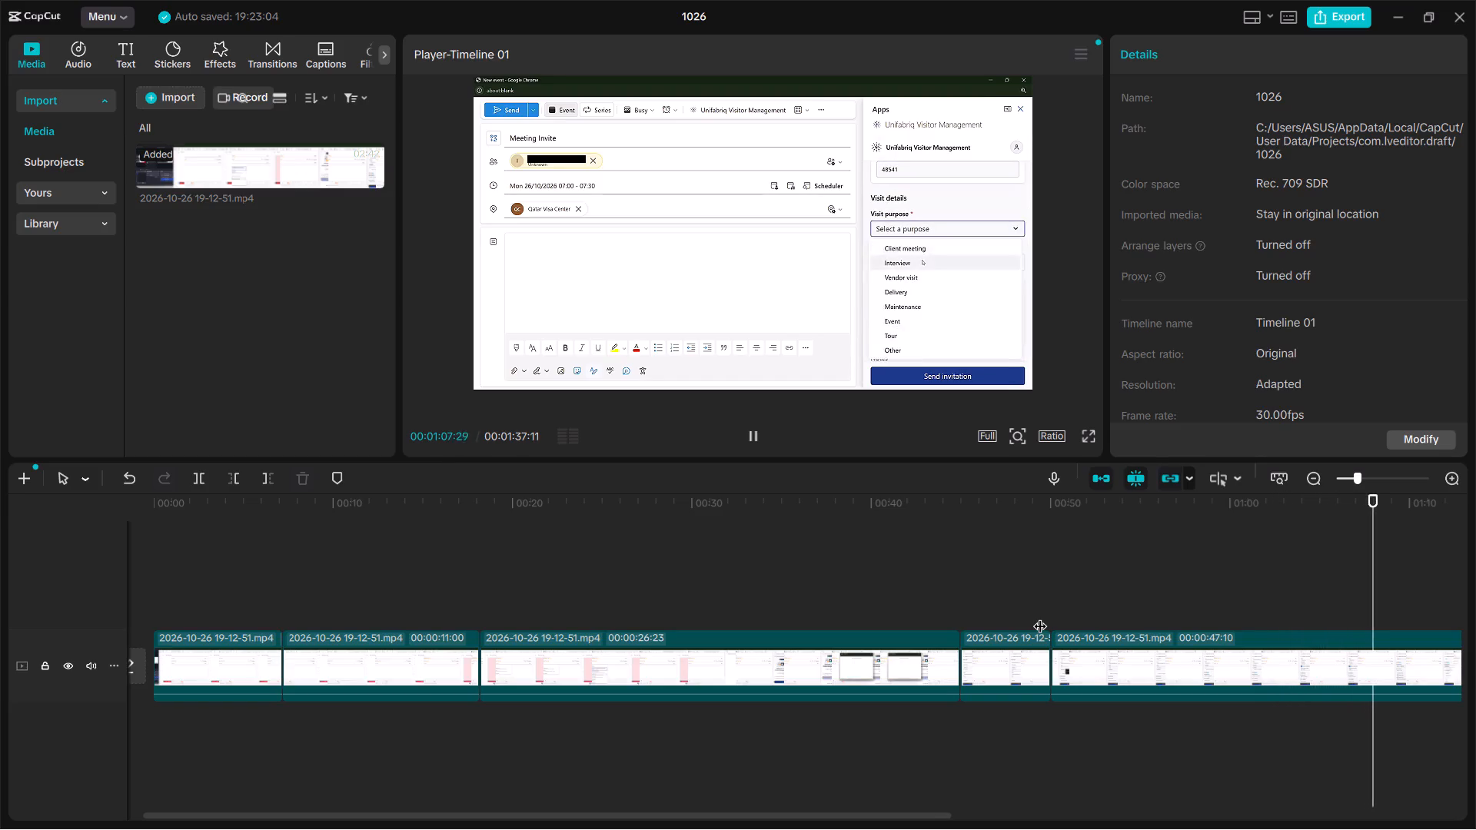
pyautogui.click(1152, 657)
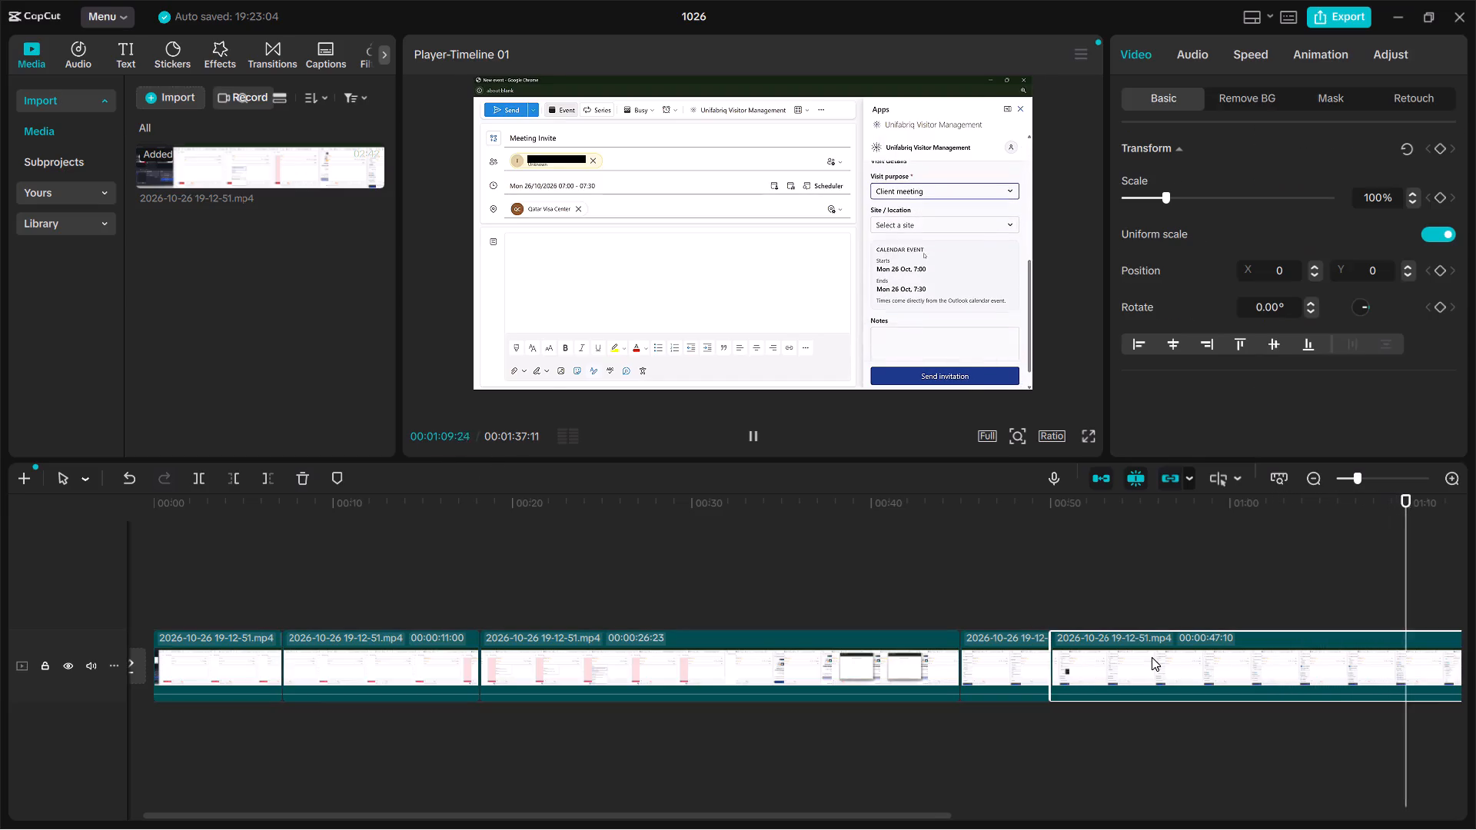
pyautogui.click(1264, 594)
pyautogui.press('space')
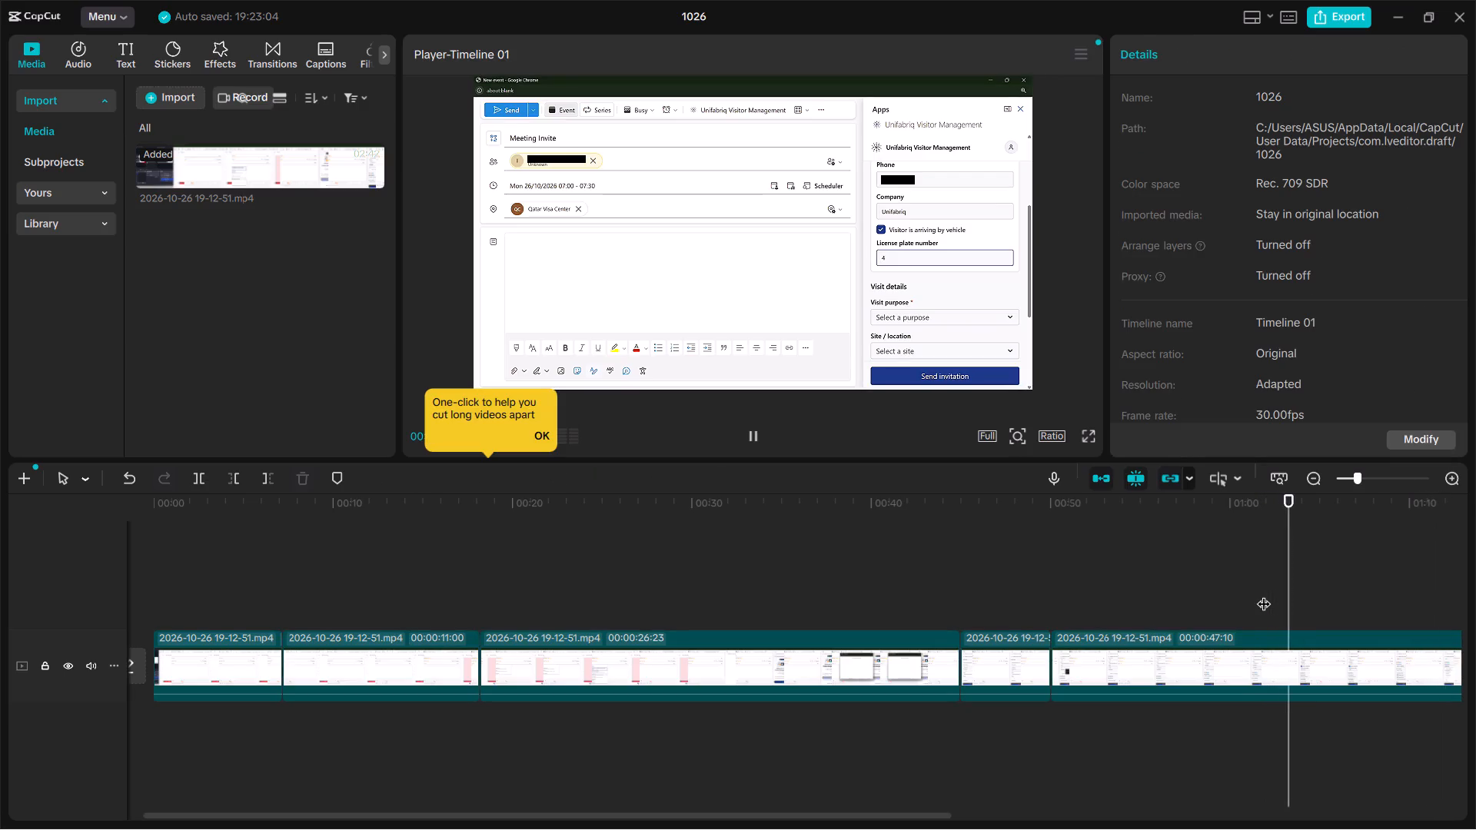
pyautogui.hscroll(-3, 1264, 594)
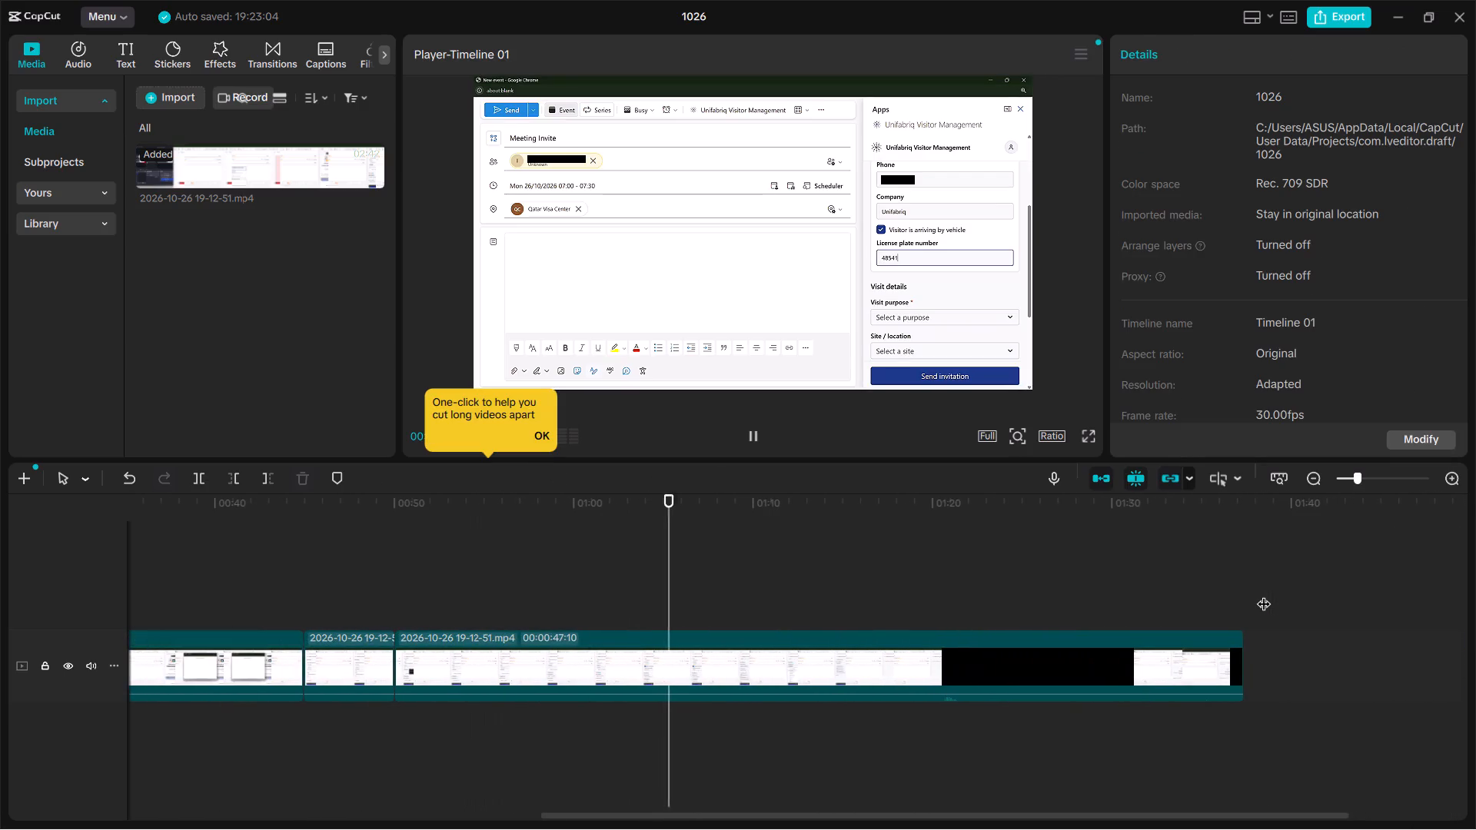
# Split the last clip at 00:01:07:05, where the Visit purpose list opens for the first time.
pyautogui.click(728, 660)
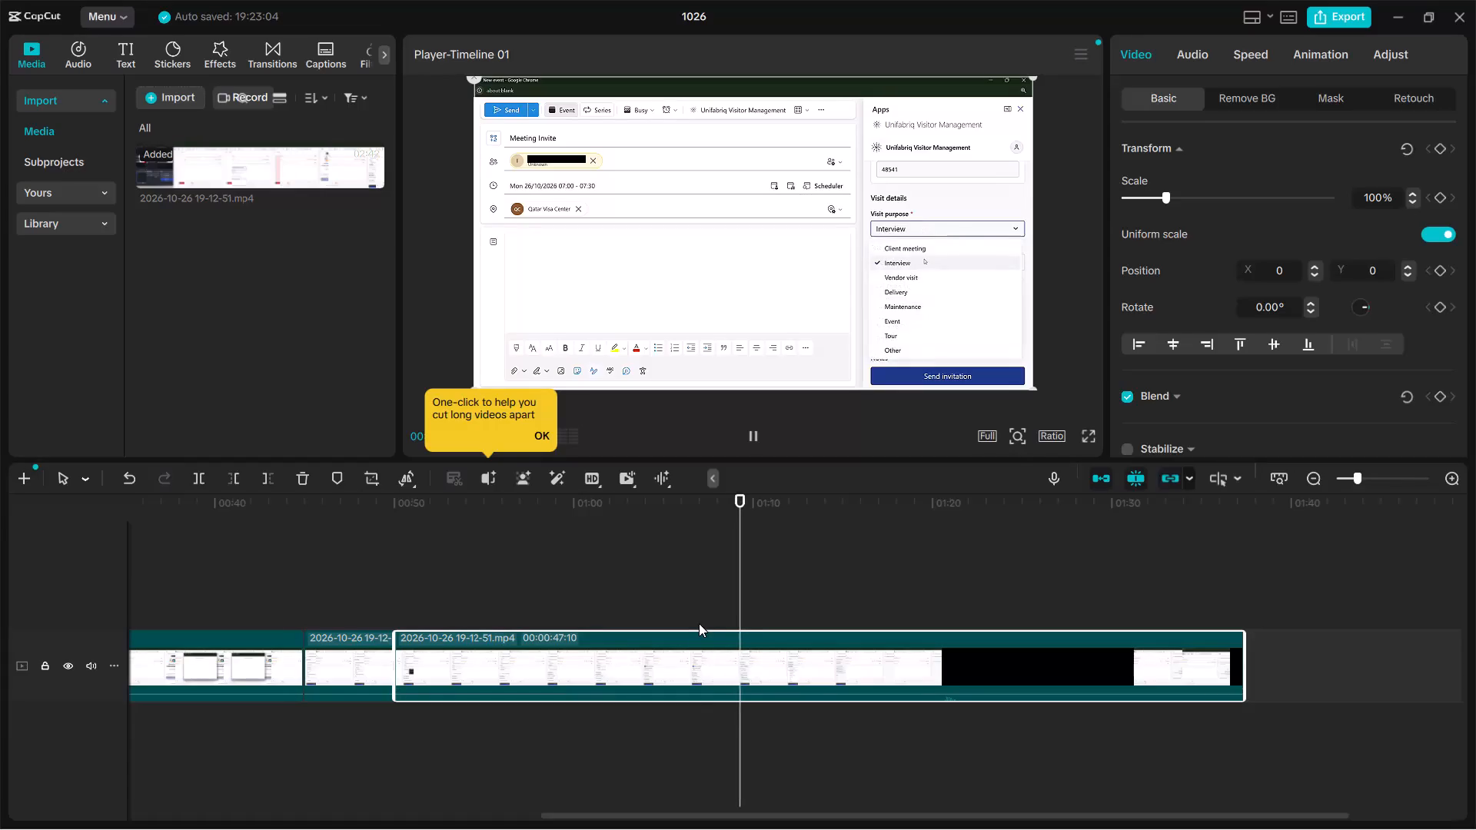
pyautogui.click(702, 613)
pyautogui.click(683, 606)
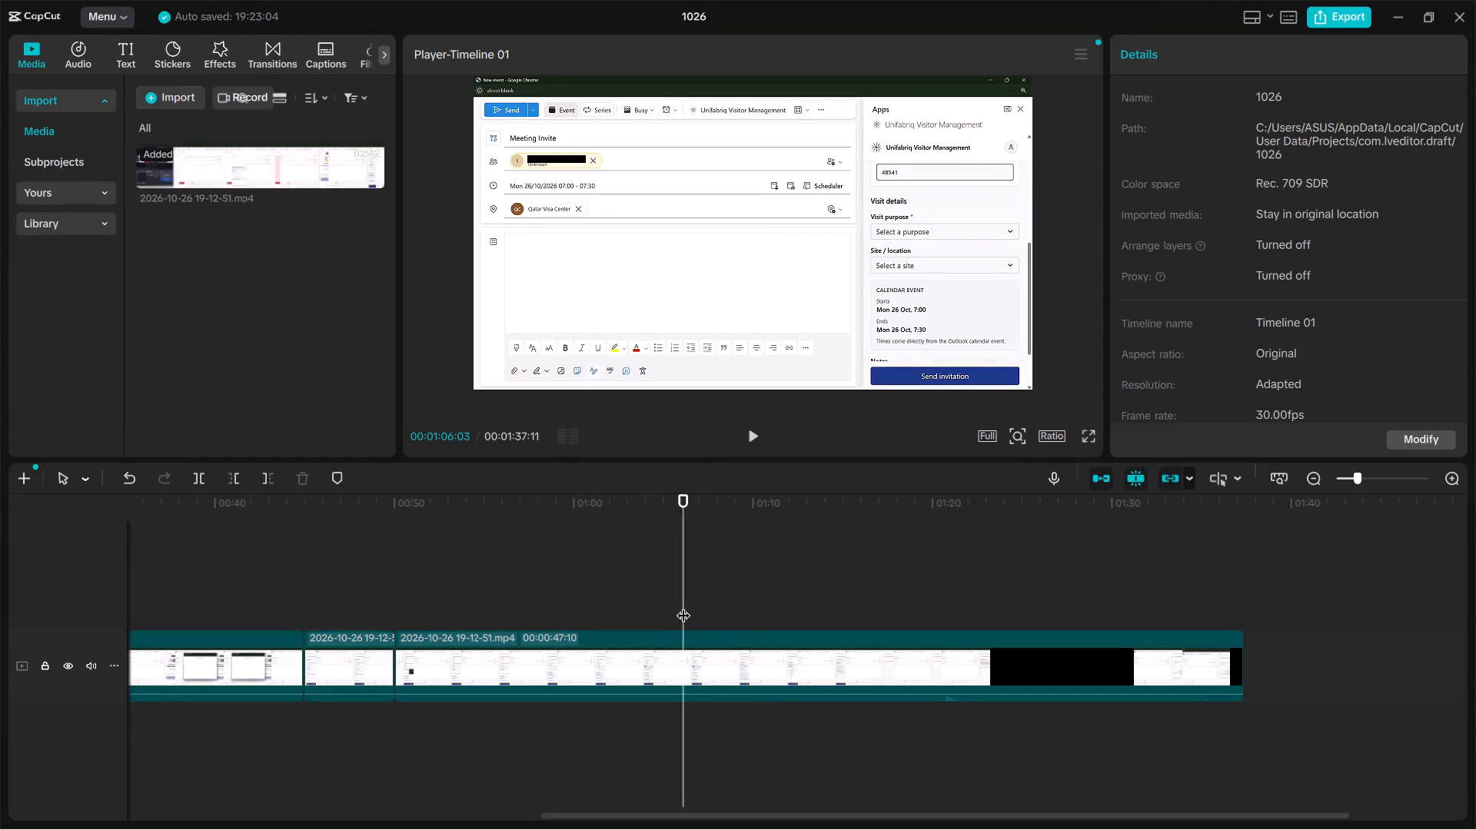
pyautogui.press('space')
pyautogui.press('space')
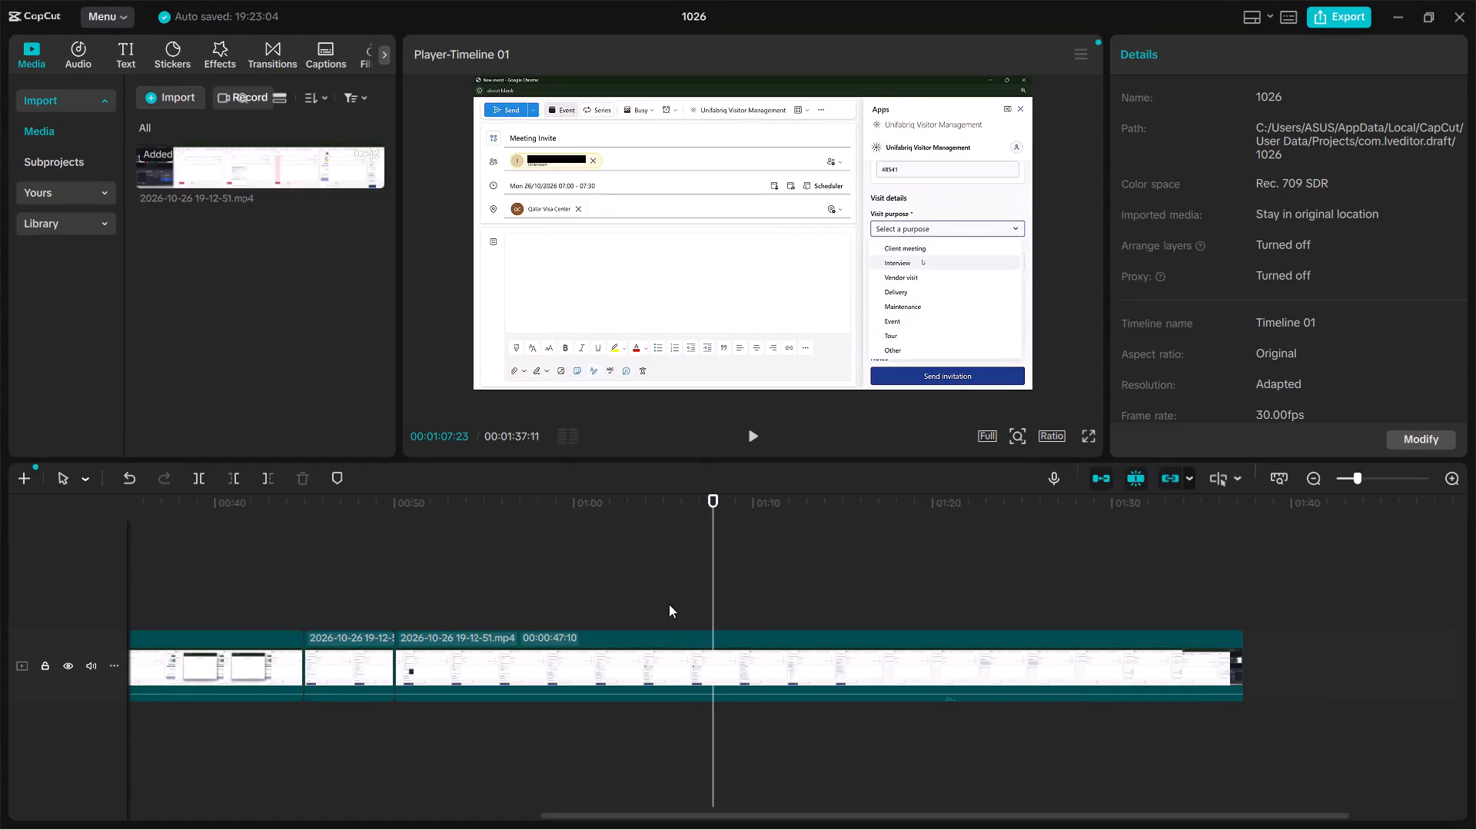
pyautogui.click(663, 608)
pyautogui.press('space')
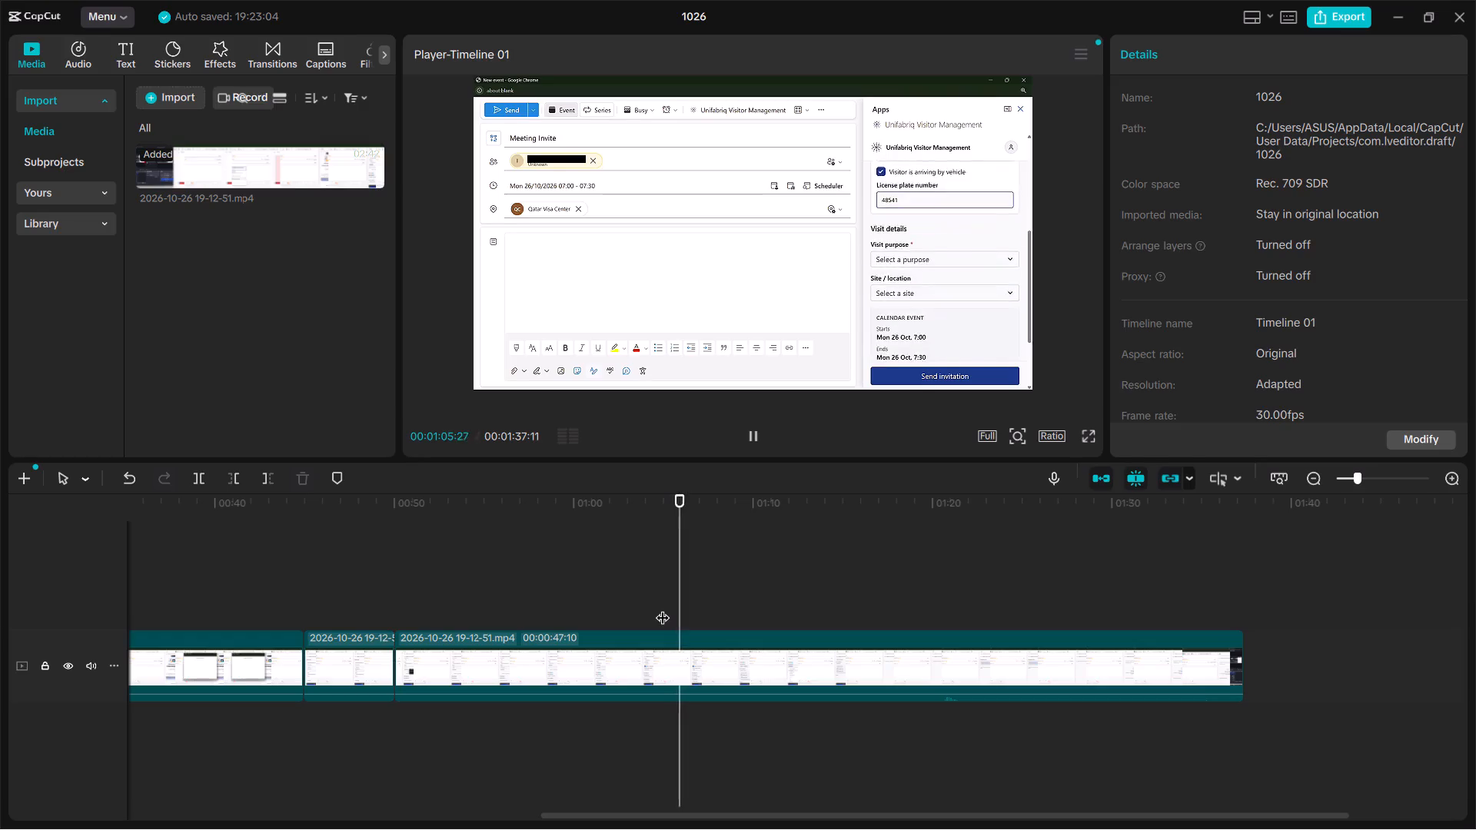
pyautogui.press('space')
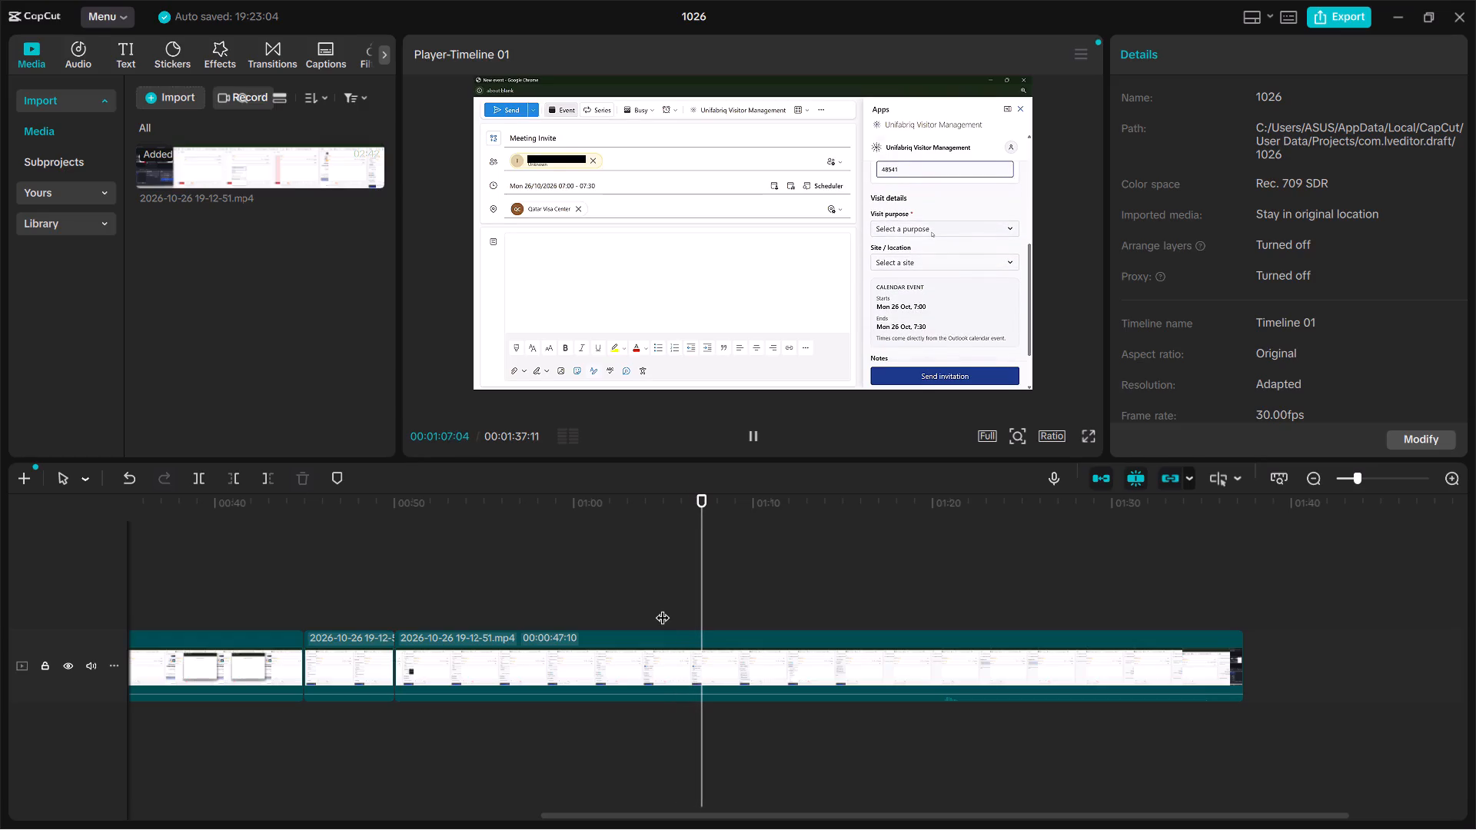
pyautogui.click(683, 652)
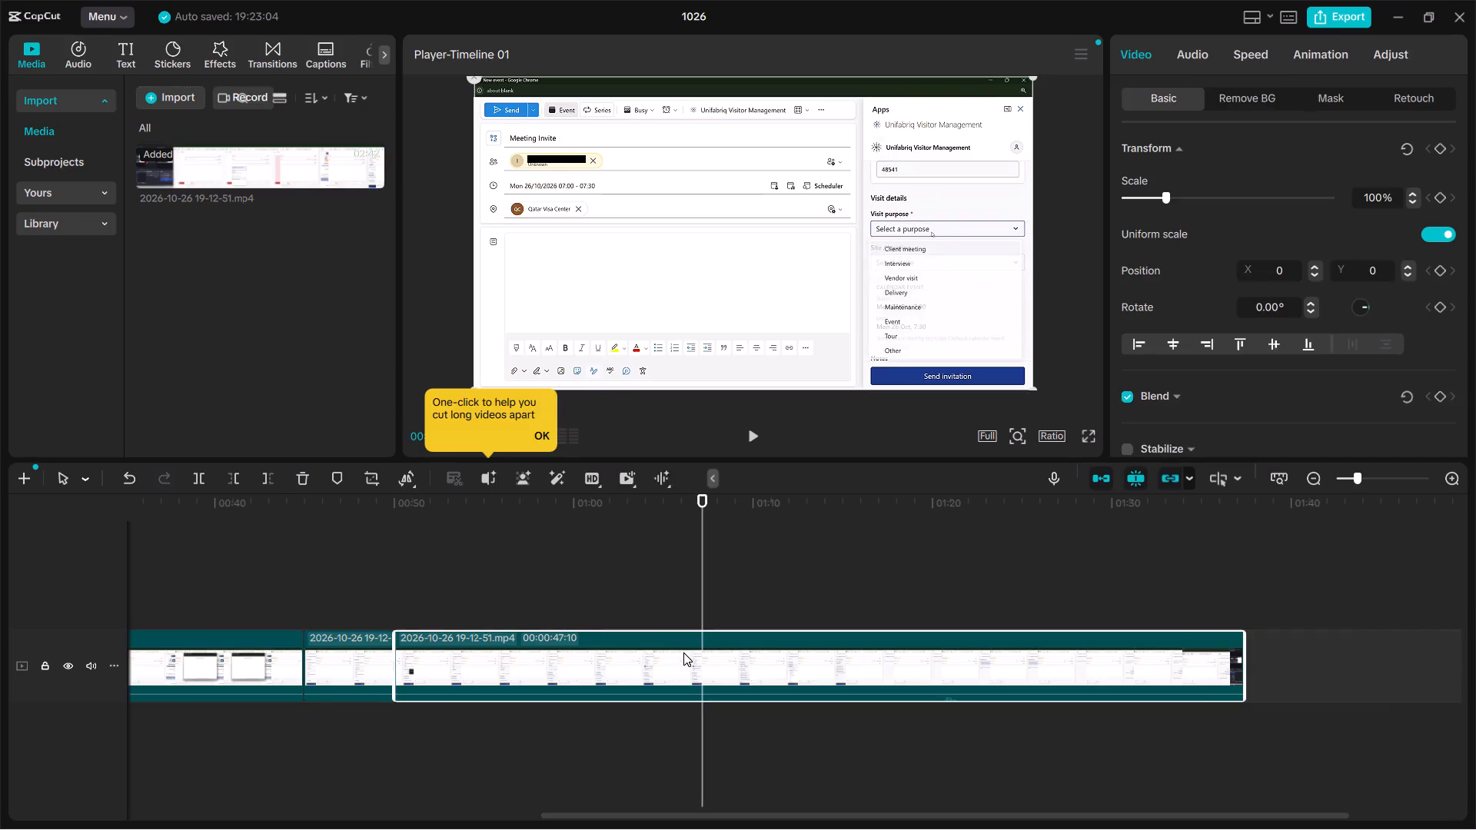
pyautogui.hotkey('ctrl', 'b')
pyautogui.click(683, 652)
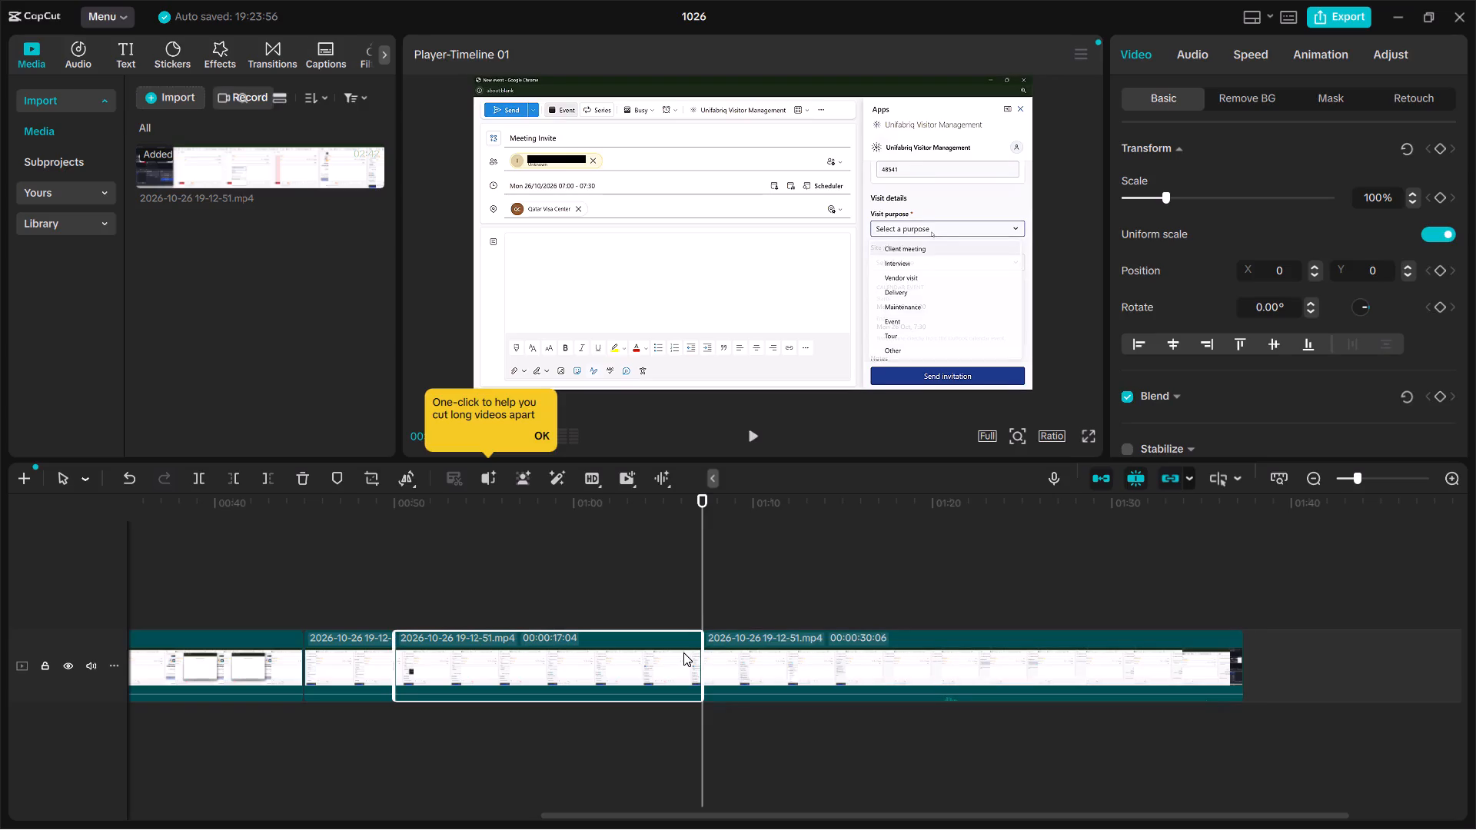
# Split the last clip at 00:01:09:00, where the Visit purpose list reopens, and delete the segment between the 00:01:07:05 and 00:01:09:00 splits.
pyautogui.press('space')
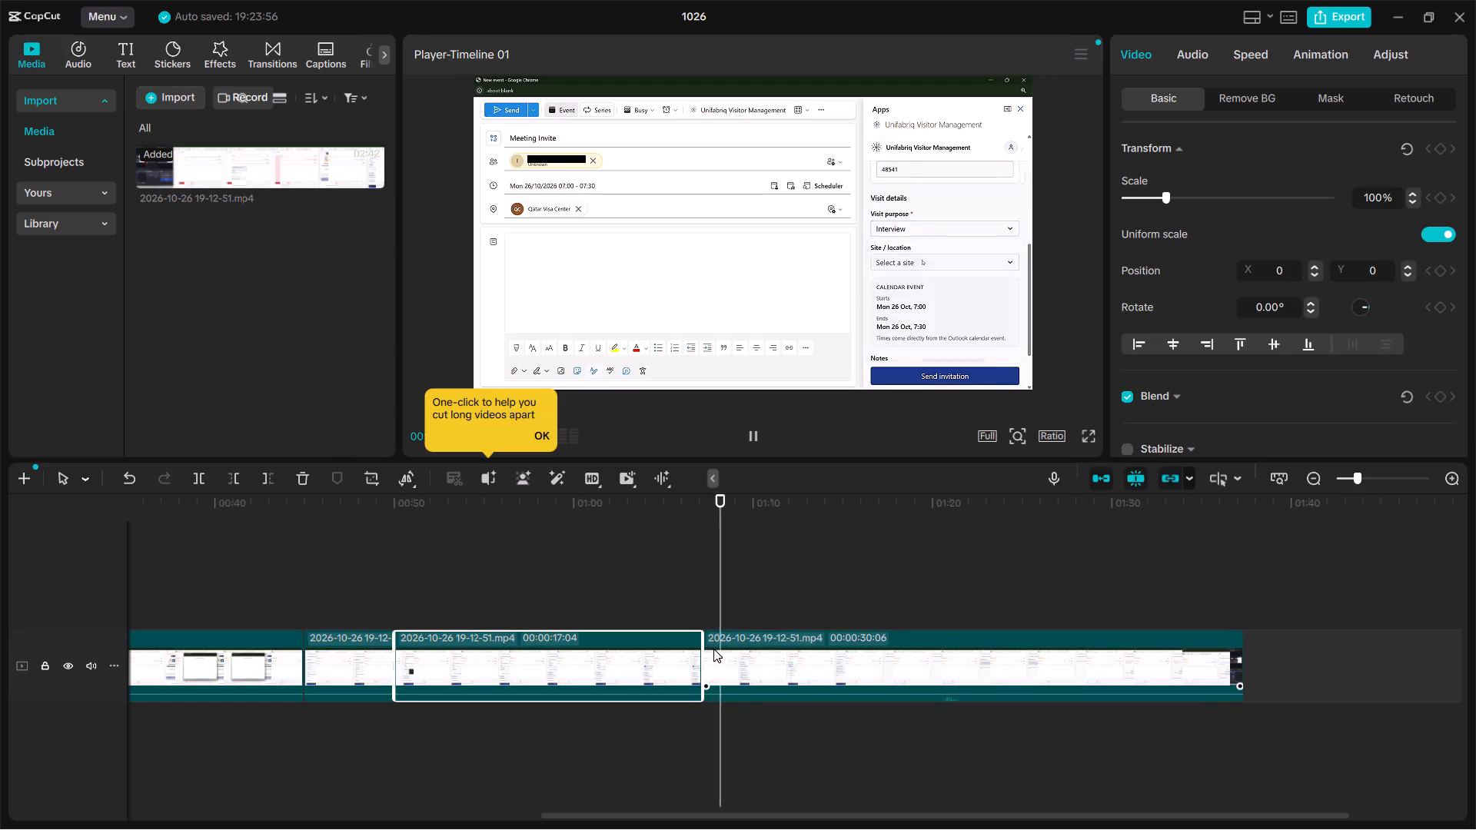
pyautogui.press('space')
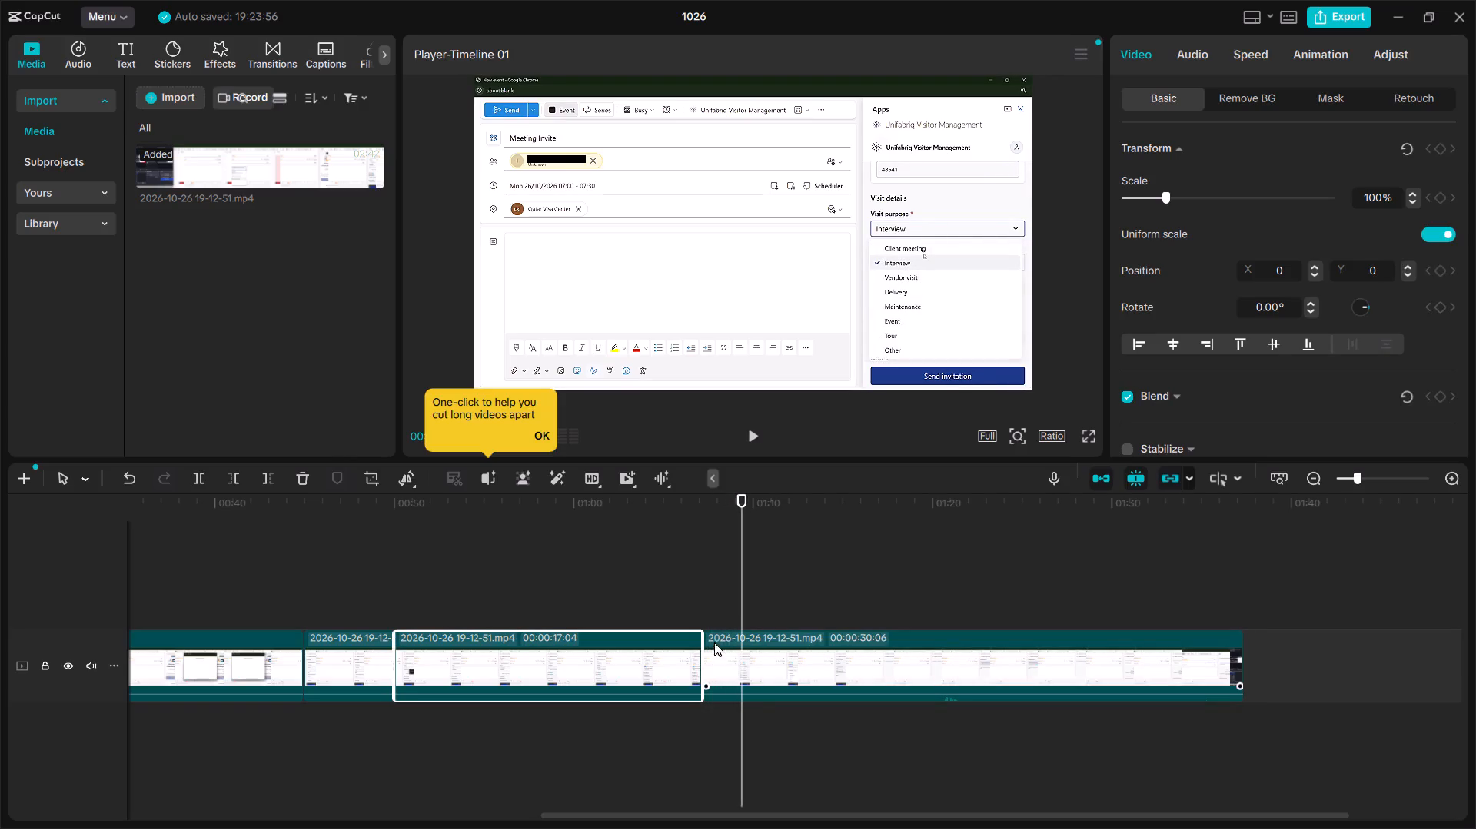
pyautogui.click(731, 601)
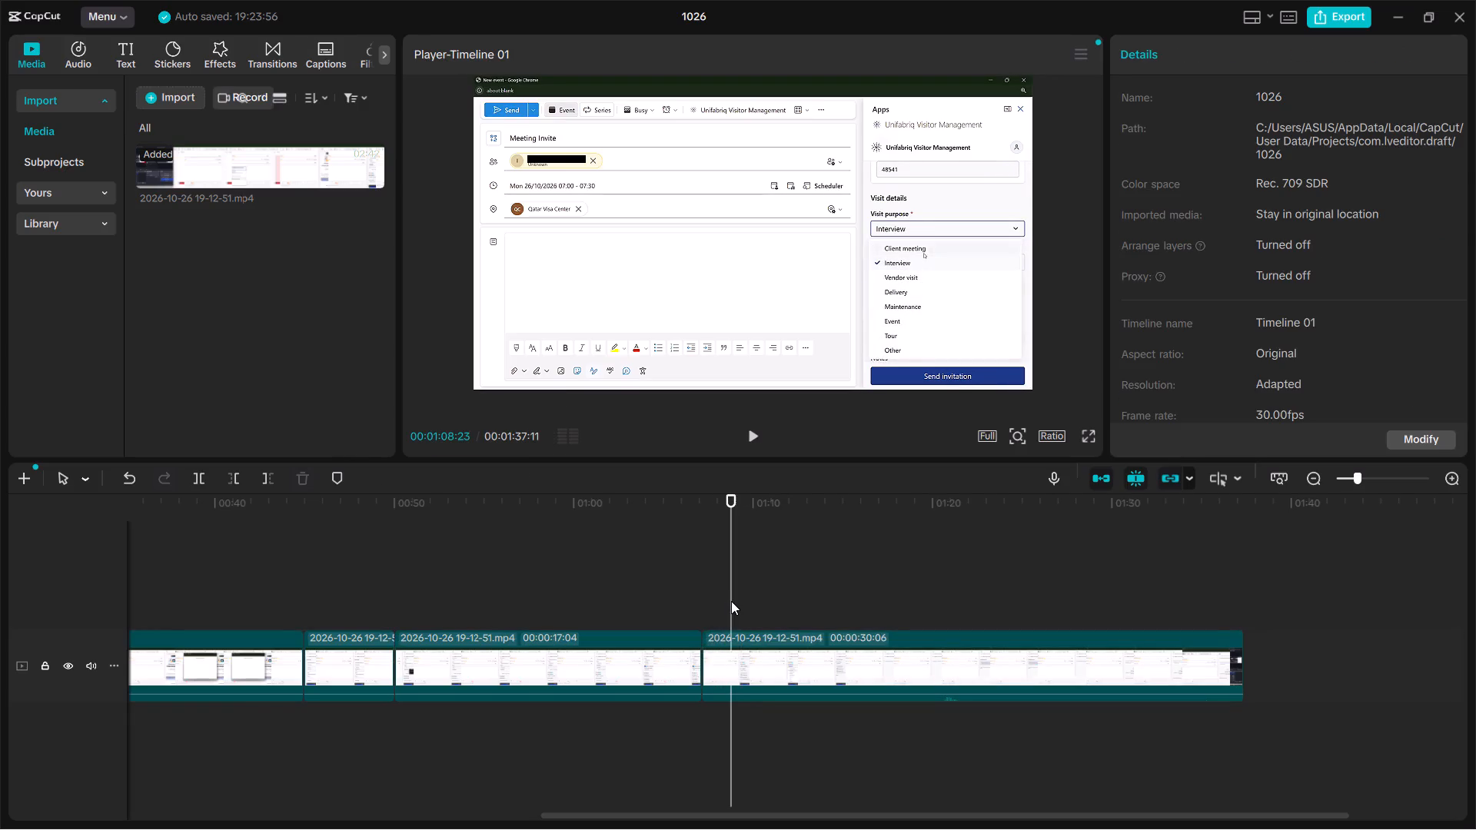
pyautogui.press('space')
pyautogui.press('space')
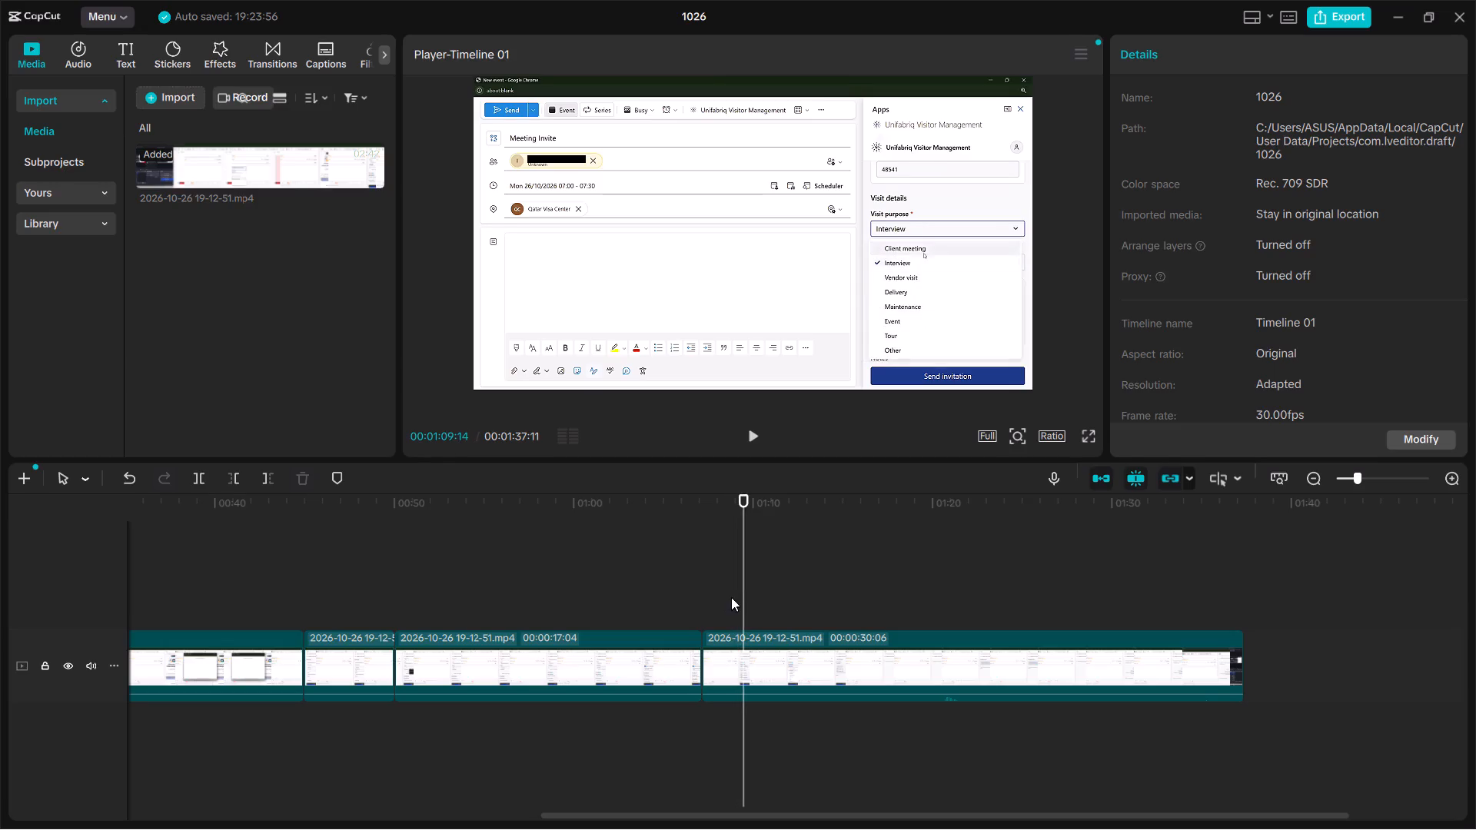
pyautogui.click(733, 597)
pyautogui.press('space')
pyautogui.press('space')
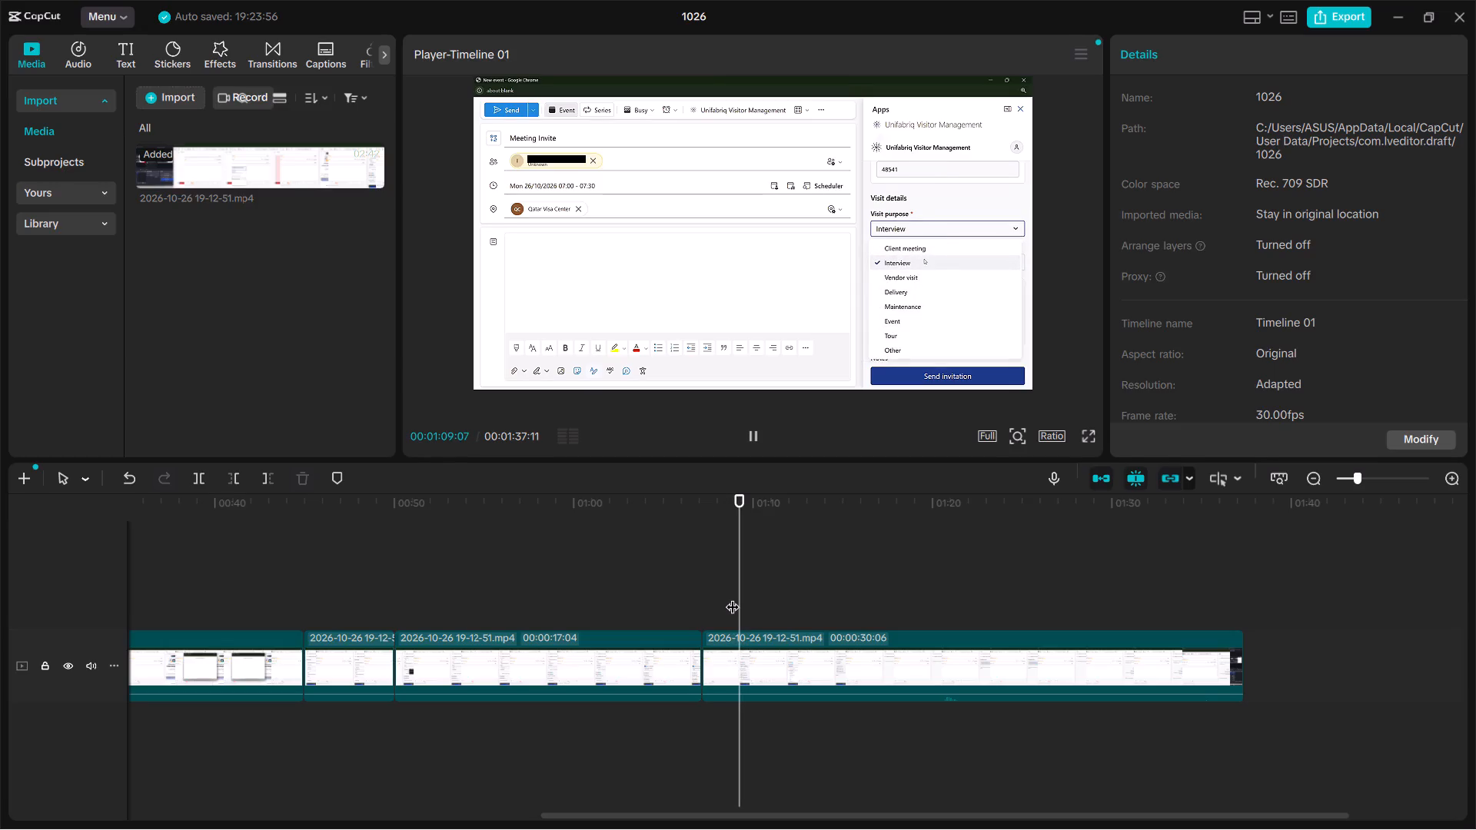
pyautogui.click(730, 596)
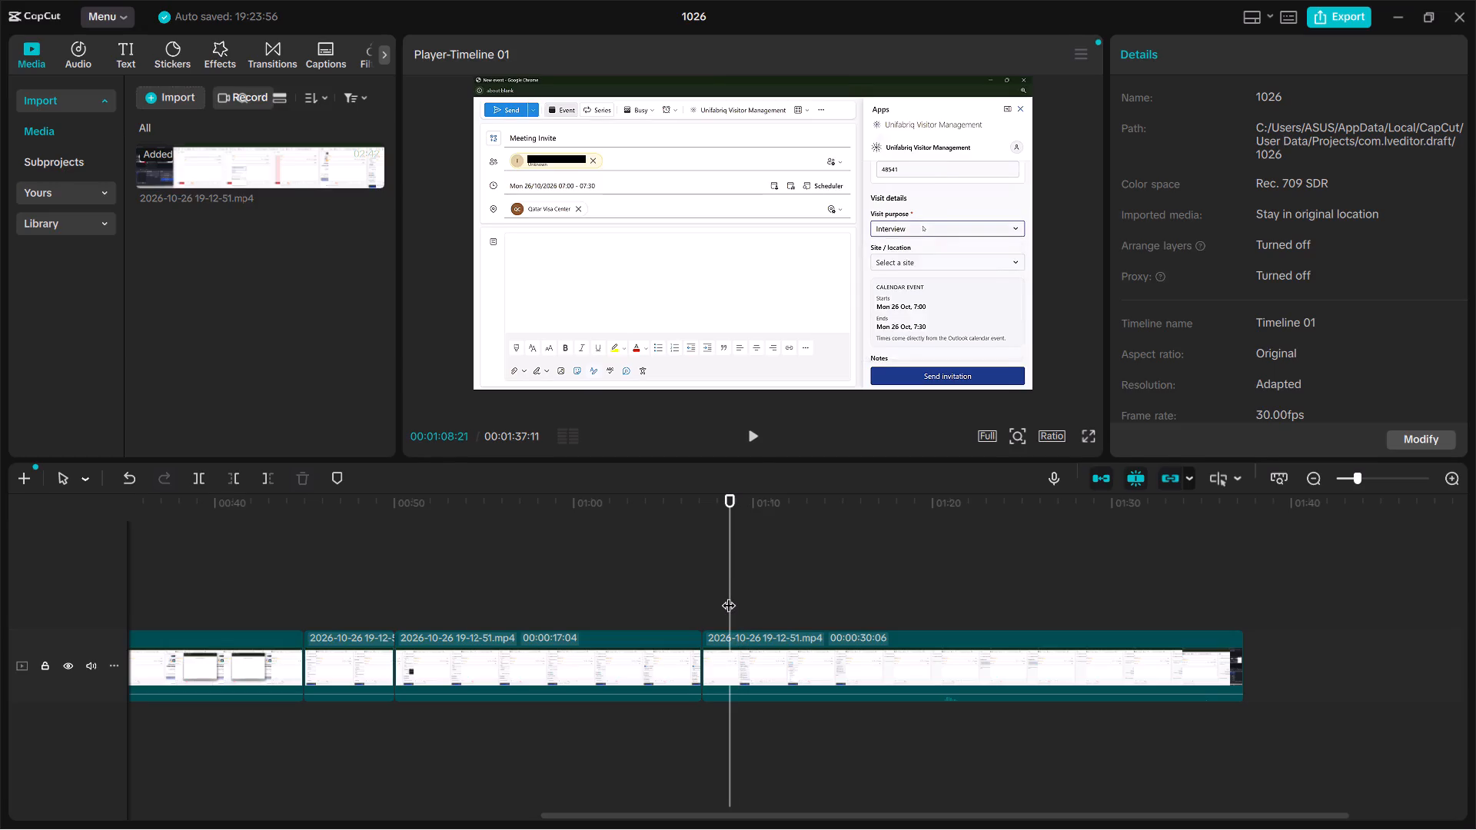
pyautogui.press('space')
pyautogui.press('space')
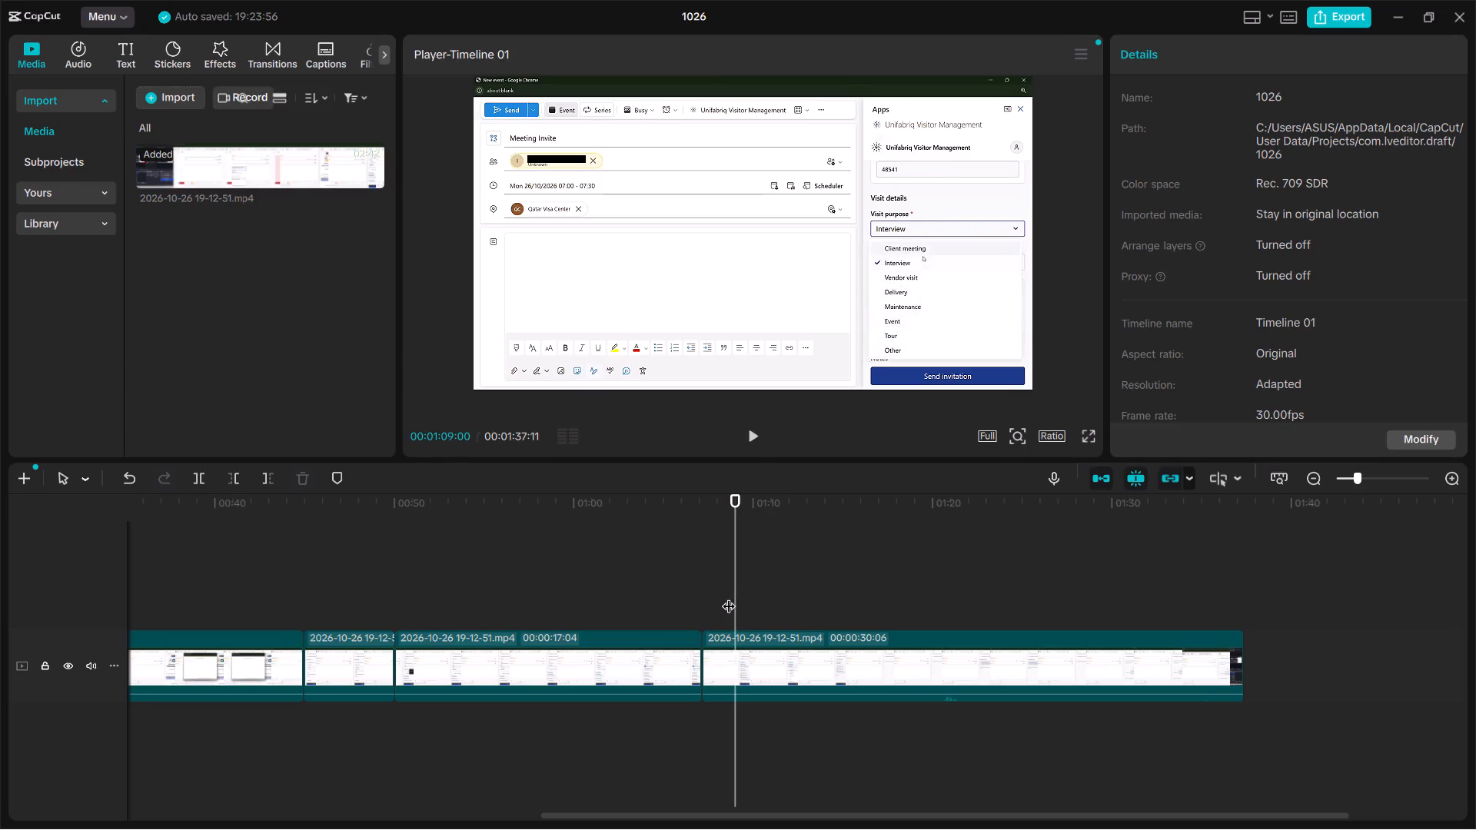
pyautogui.click(726, 661)
pyautogui.hotkey('ctrl', 'b')
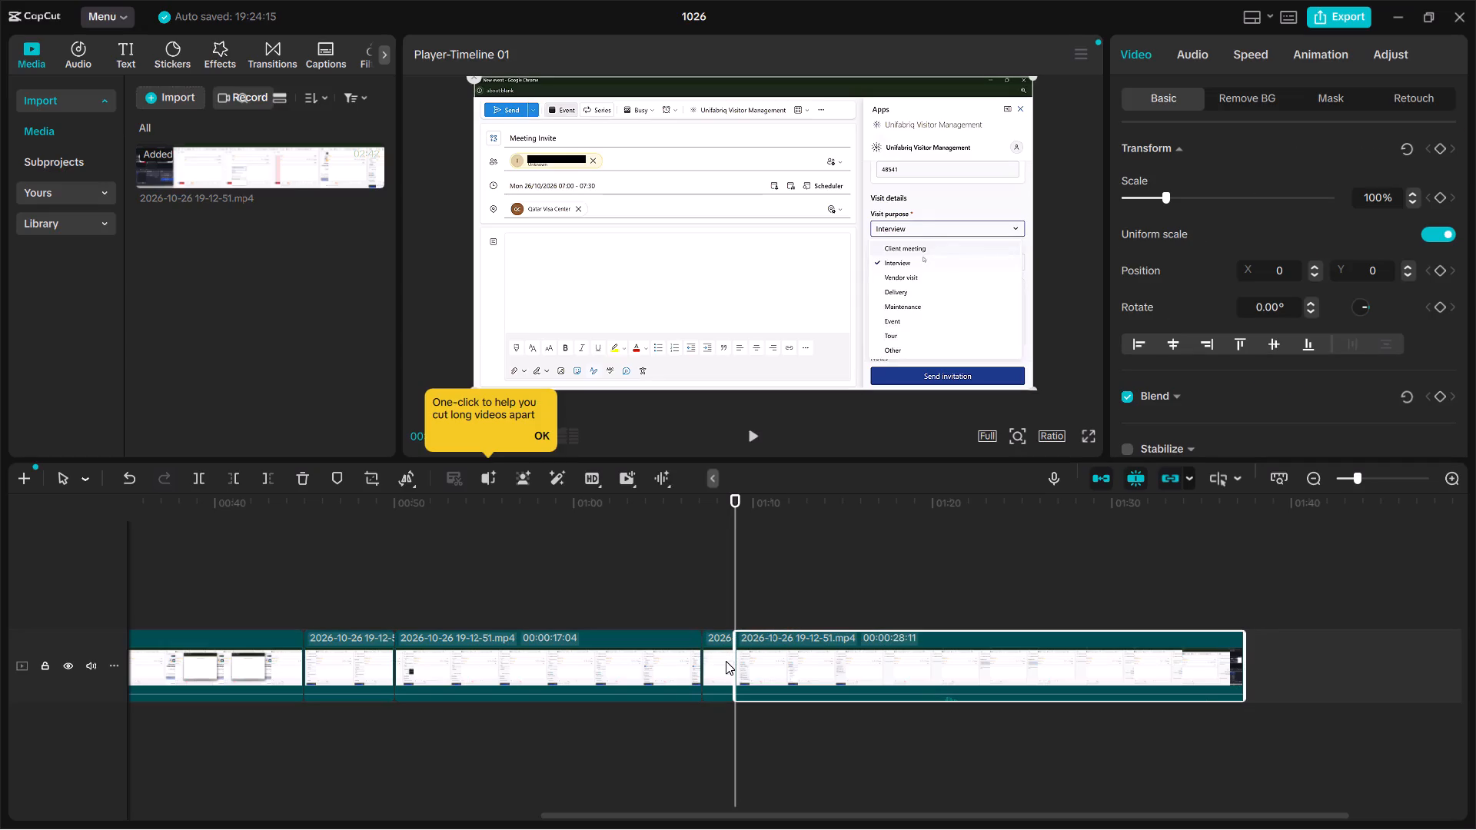
pyautogui.click(723, 662)
pyautogui.press('Delete')
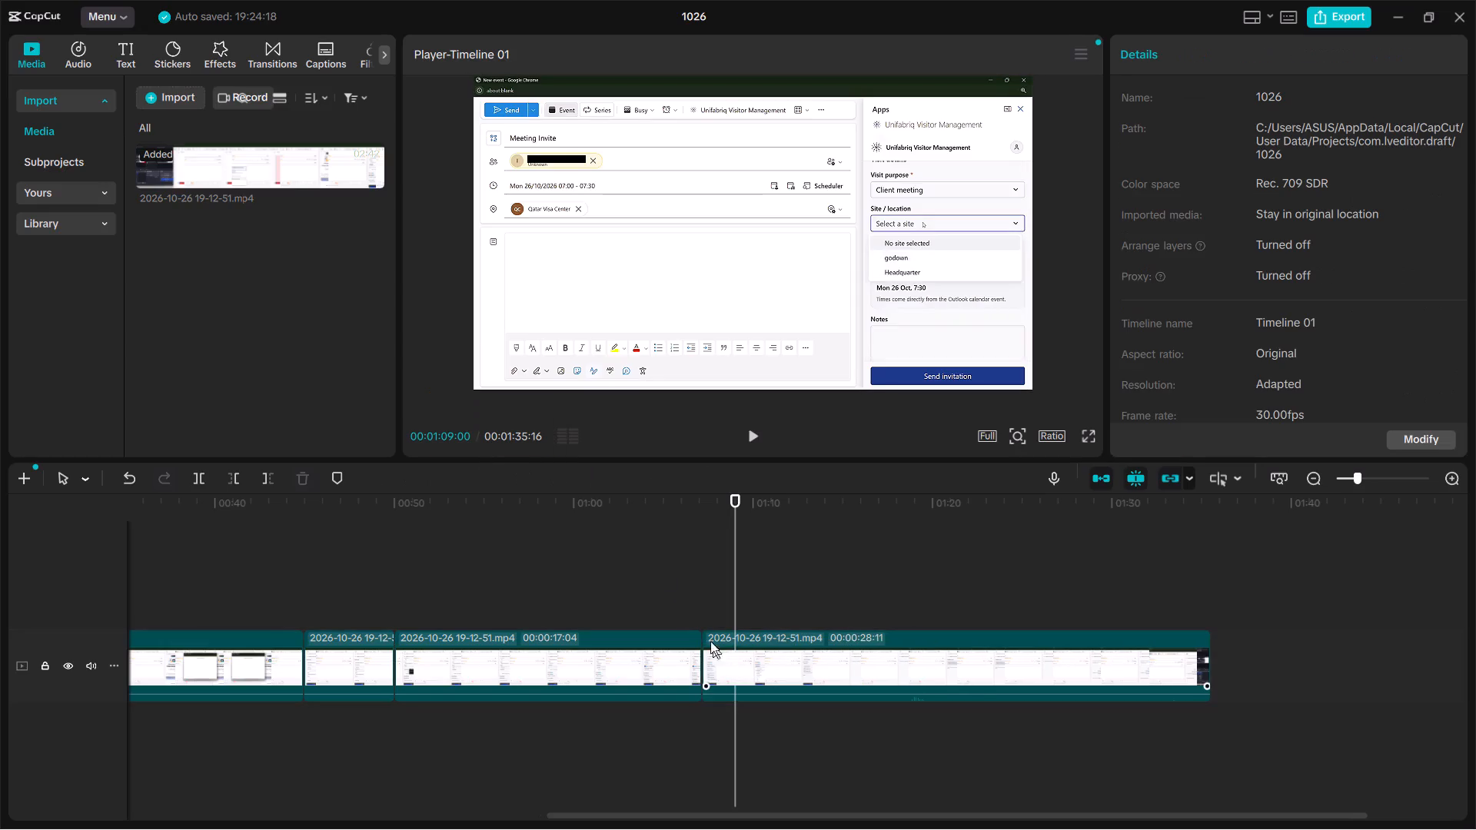
# Review the rest of the recording, split the last clip at 00:01:20:03 on the Invitations sent screen, and delete everything after it.
pyautogui.click(661, 571)
pyautogui.press('space')
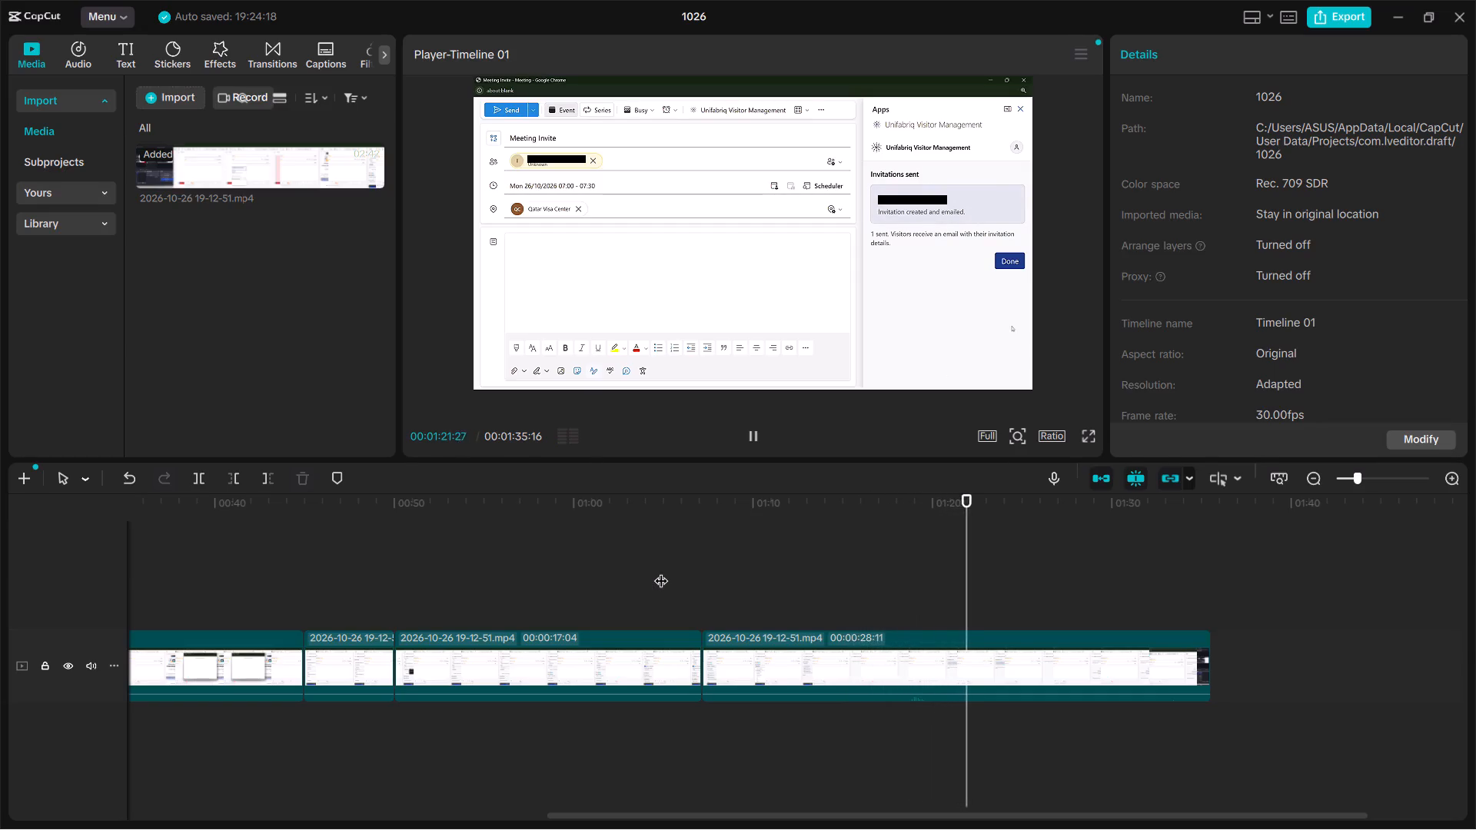
pyautogui.click(845, 673)
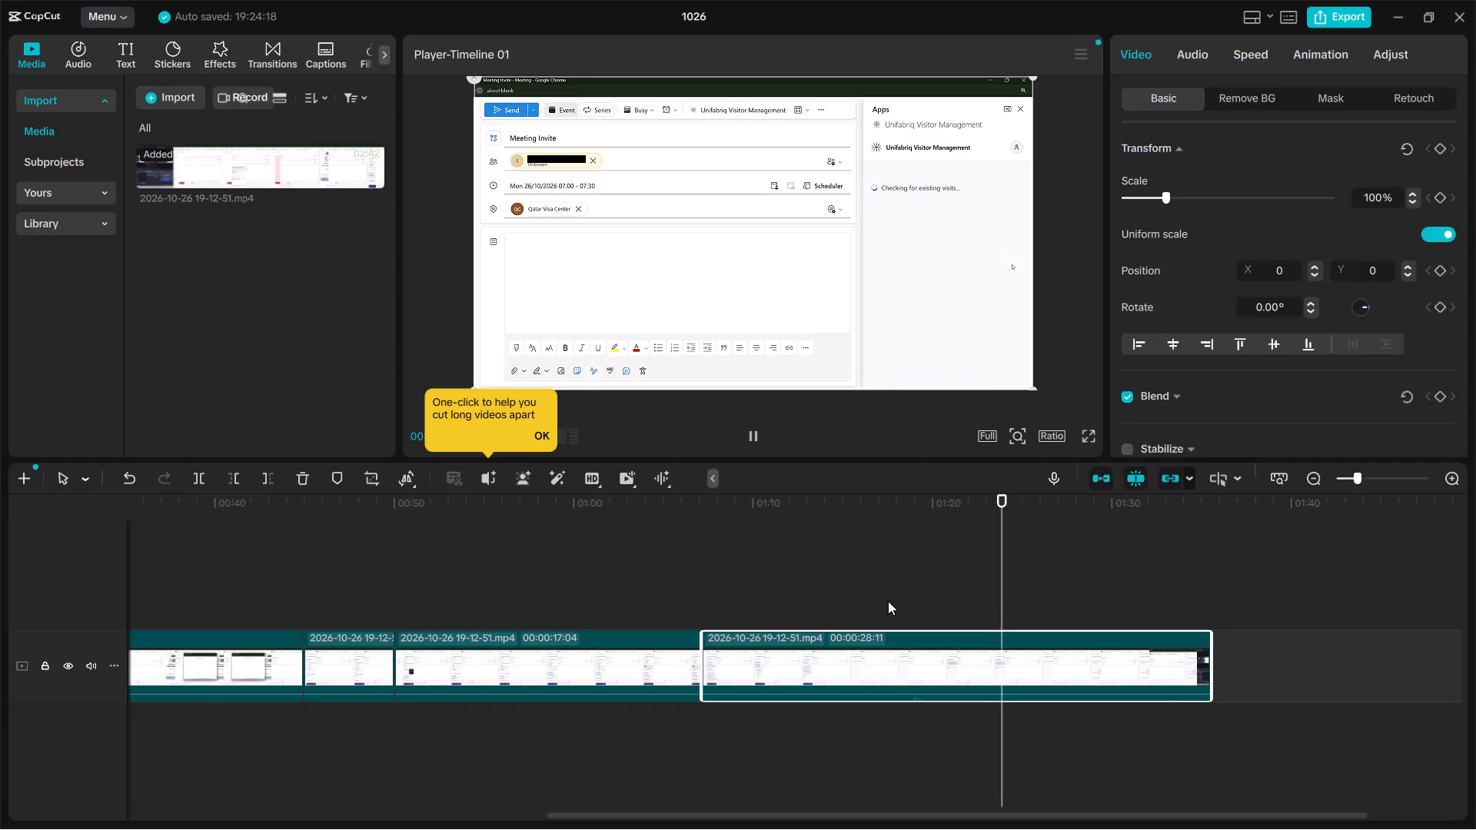
pyautogui.click(891, 599)
pyautogui.press('space')
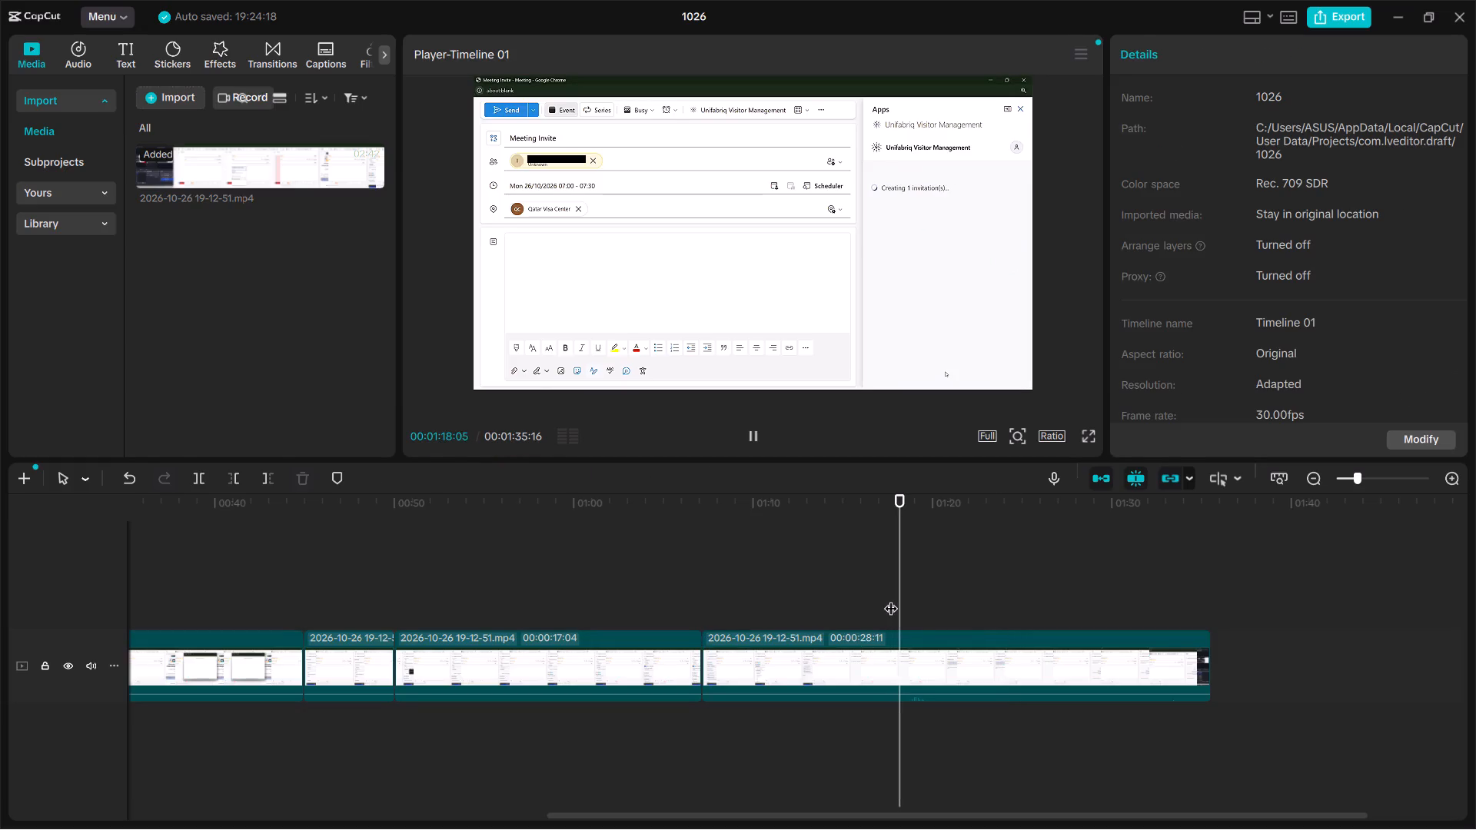
pyautogui.press('space')
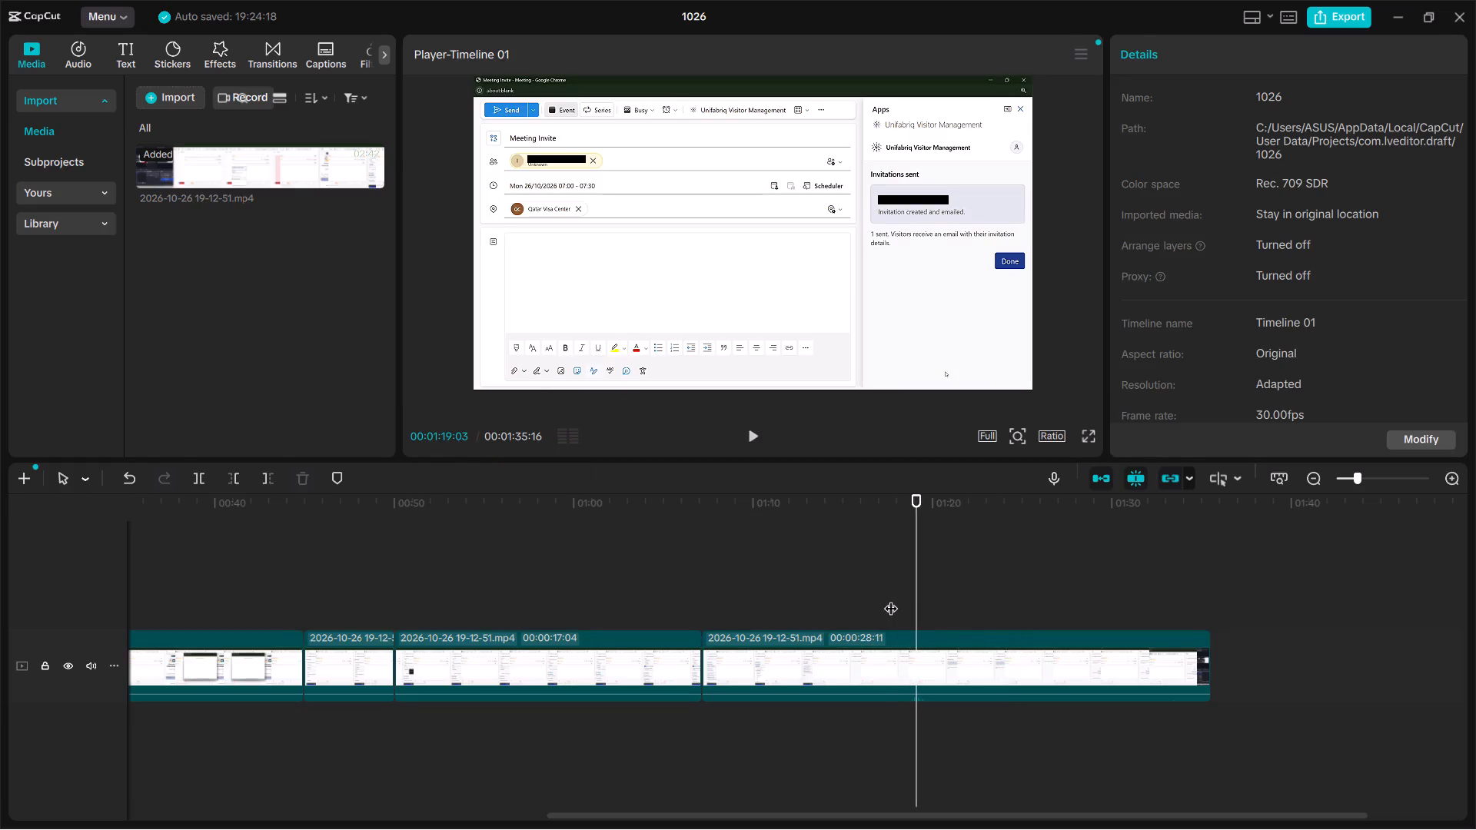
pyautogui.press('space')
pyautogui.press('space')
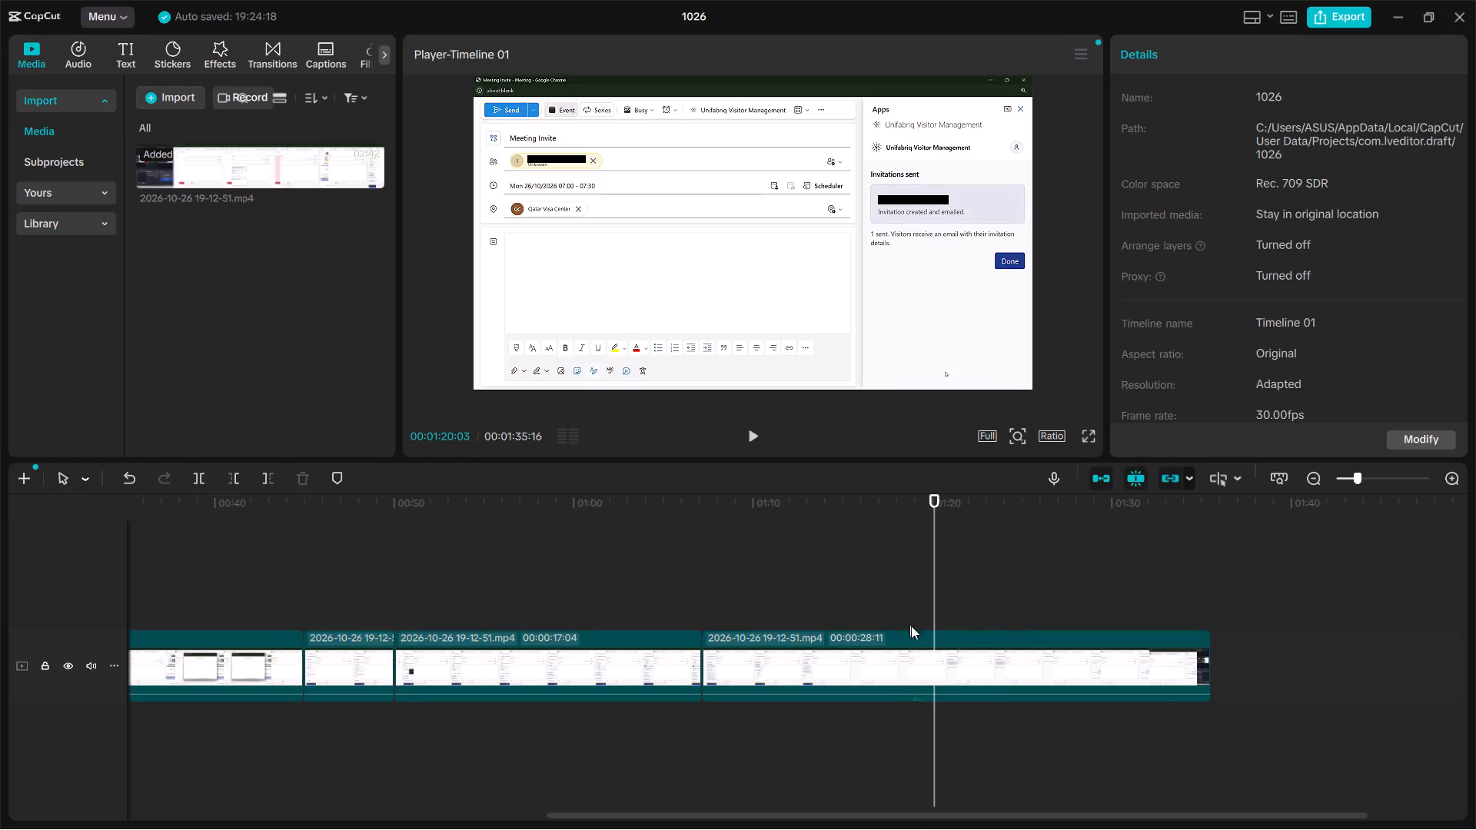
pyautogui.click(926, 662)
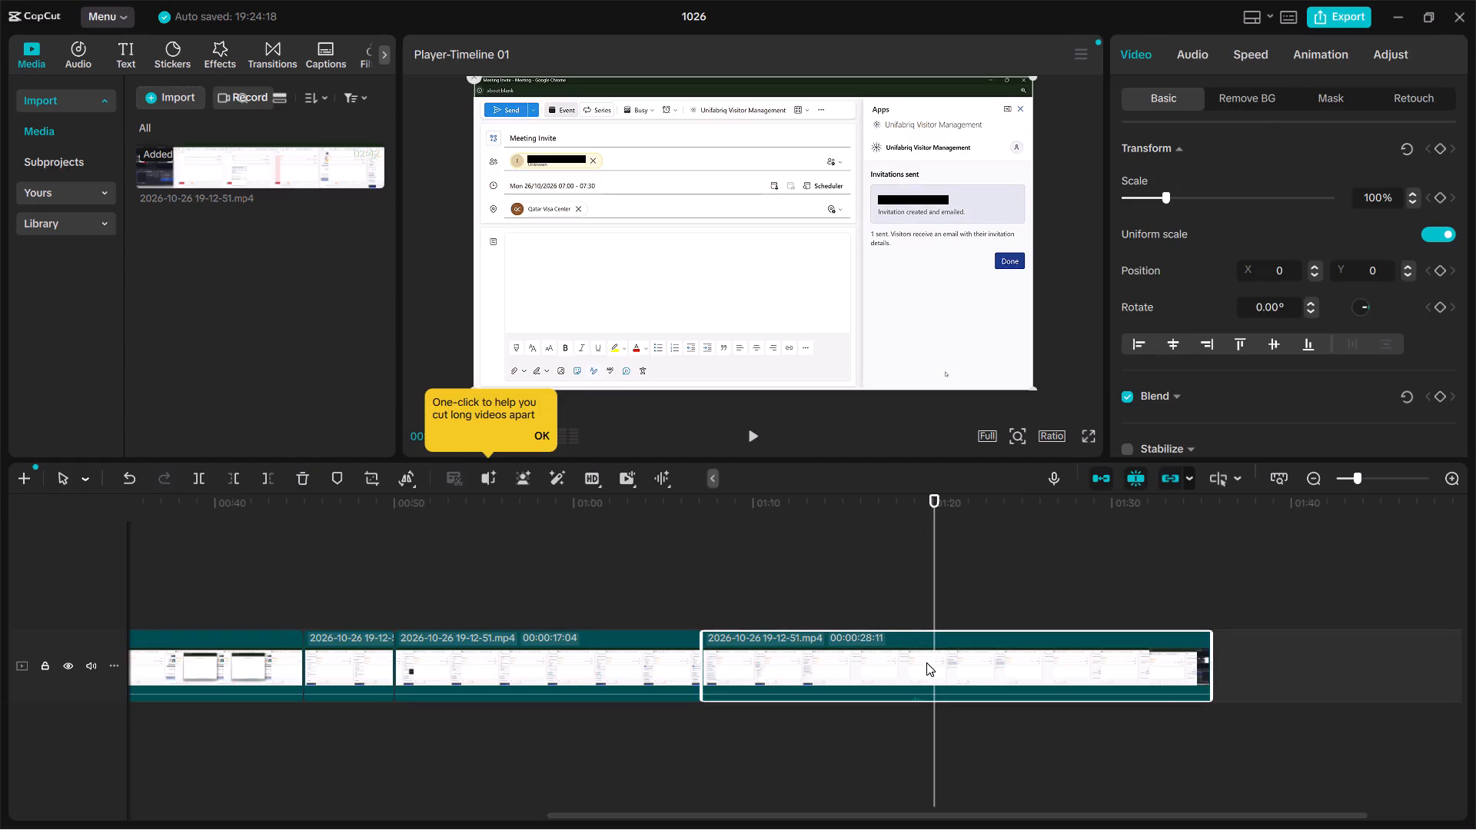
pyautogui.hotkey('ctrl', 'b')
pyautogui.click(997, 659)
pyautogui.press('Delete')
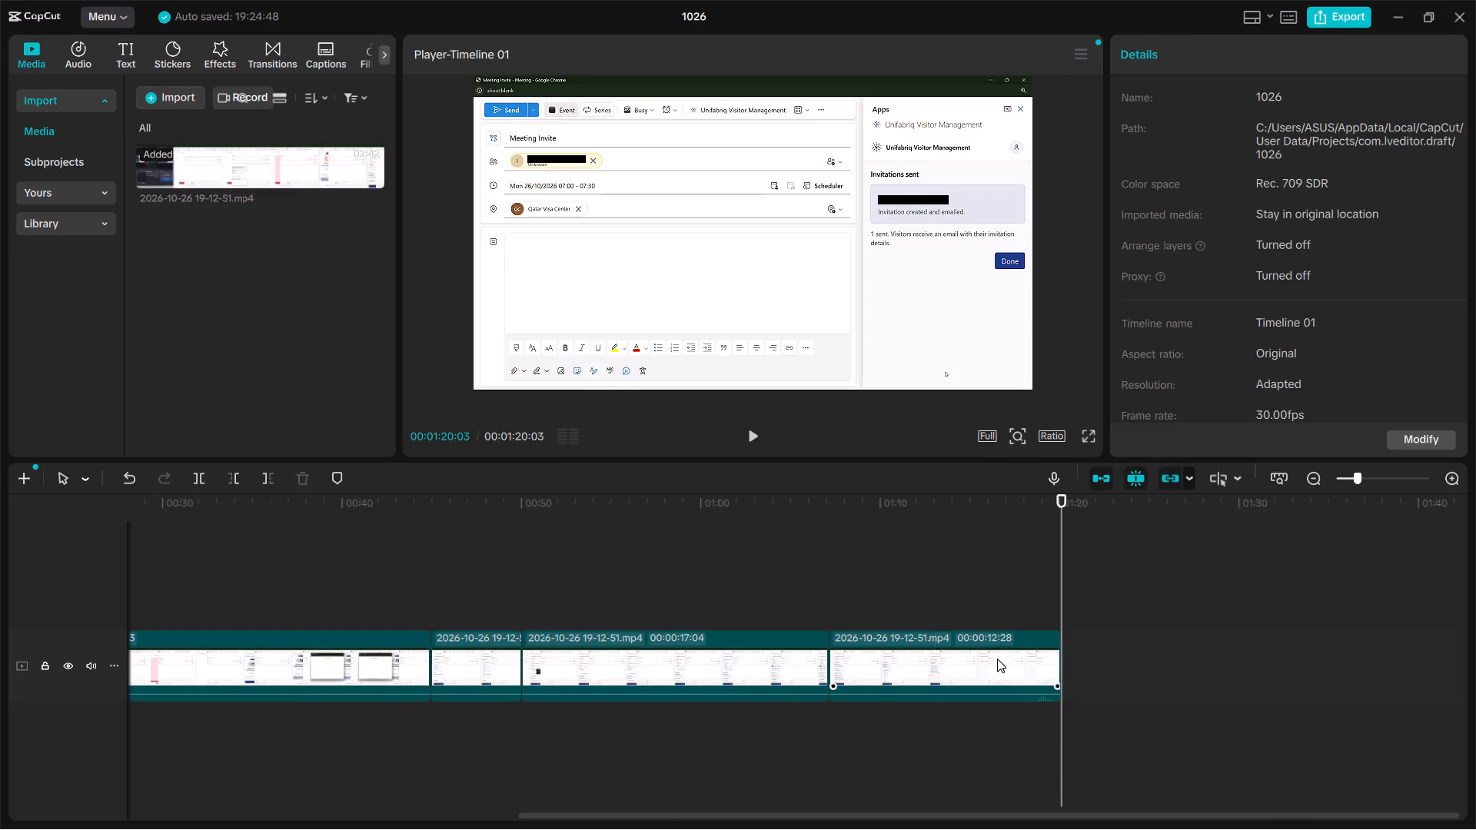
# Speed up the first clip on the timeline to 1.21x.
pyautogui.hscroll(15, 673, 556)
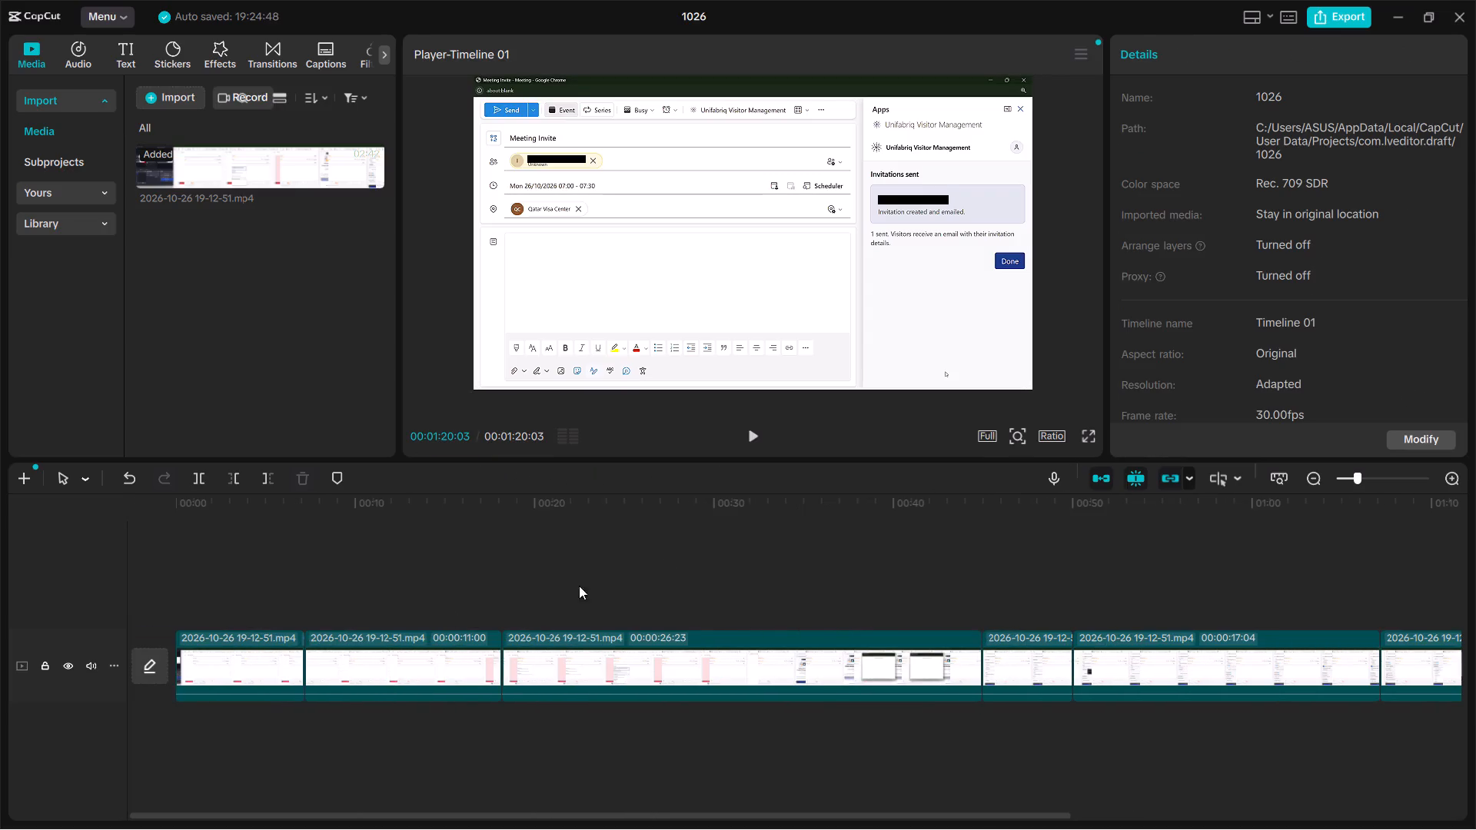
pyautogui.click(221, 676)
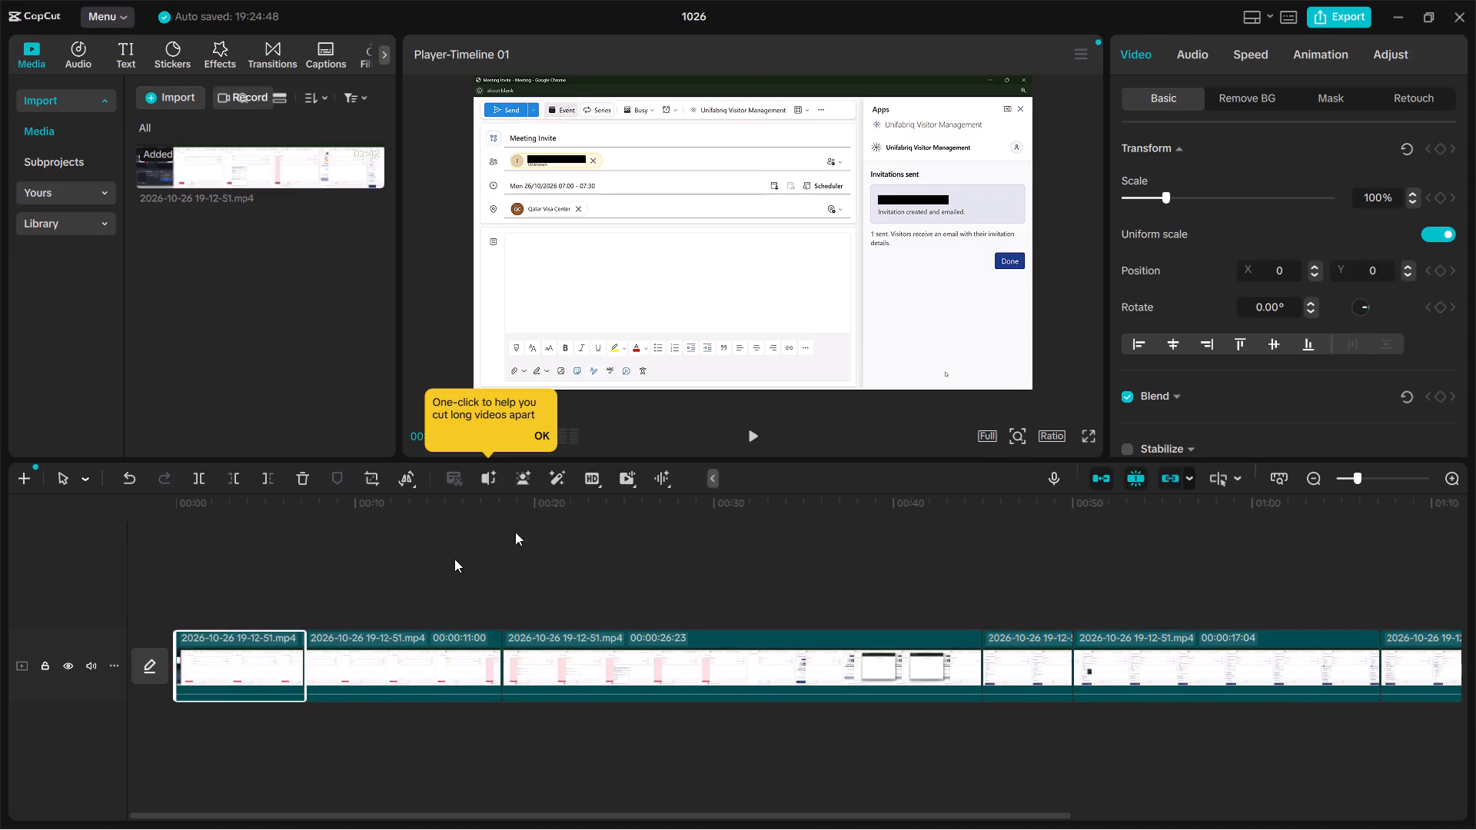
pyautogui.click(1242, 57)
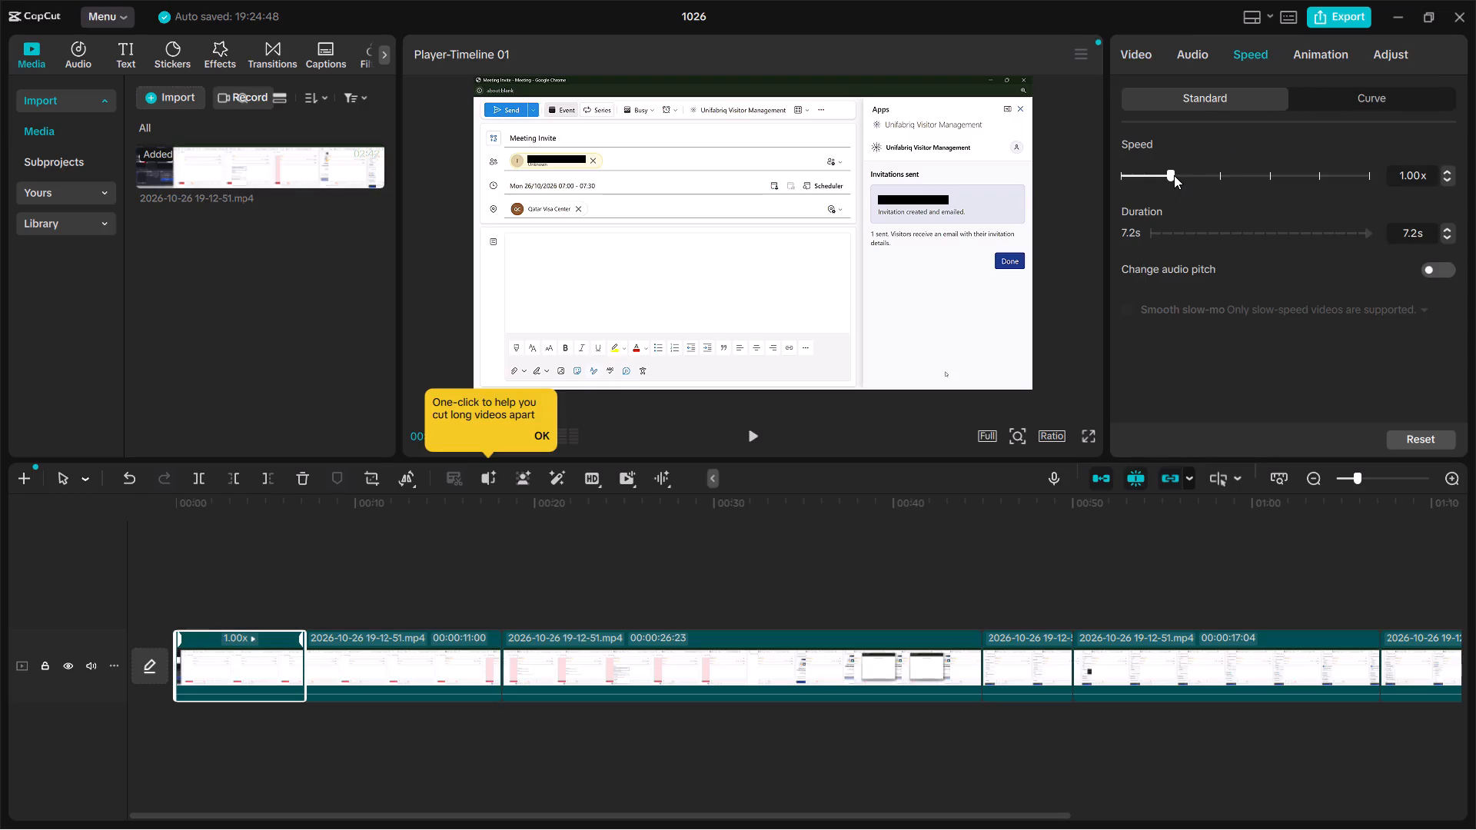
pyautogui.moveTo(1172, 178); pyautogui.dragTo(1179, 178)
pyautogui.click(1179, 178)
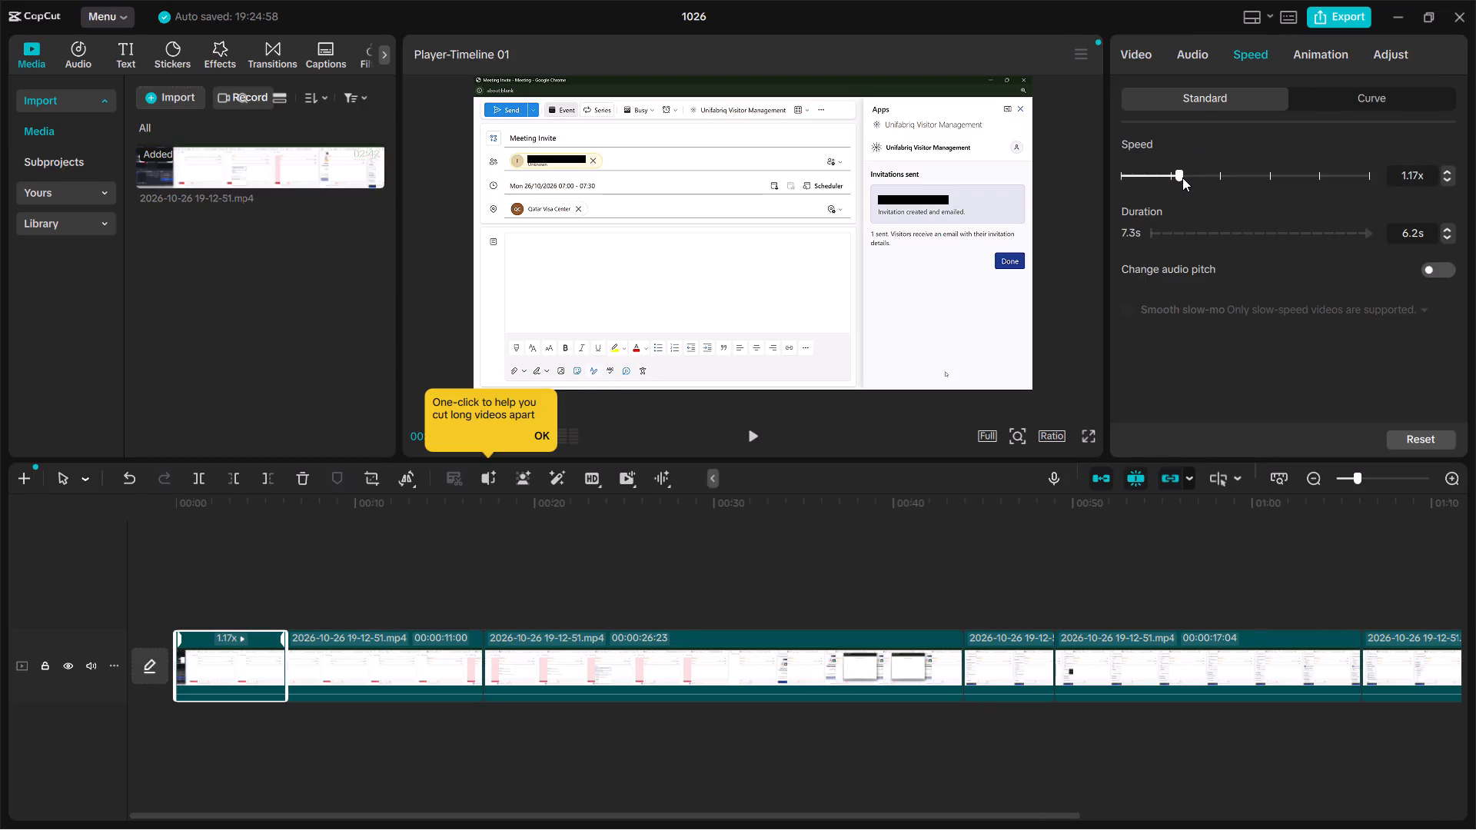
pyautogui.click(1182, 178)
# Speed up the second clip, the 11-second one, to about 1.2x.
pyautogui.click(395, 656)
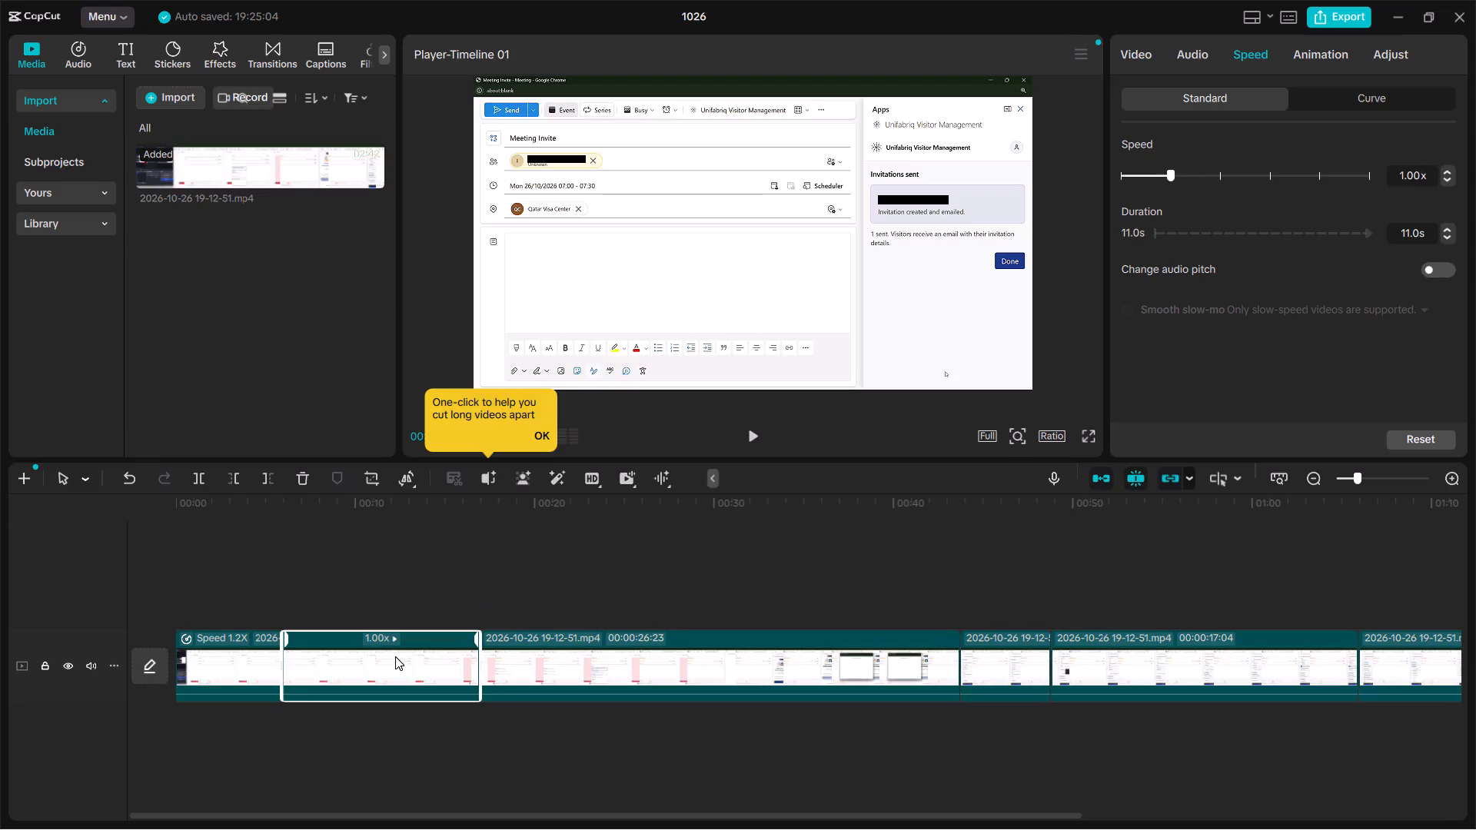
pyautogui.click(1168, 175)
pyautogui.moveTo(1173, 171); pyautogui.dragTo(1185, 174)
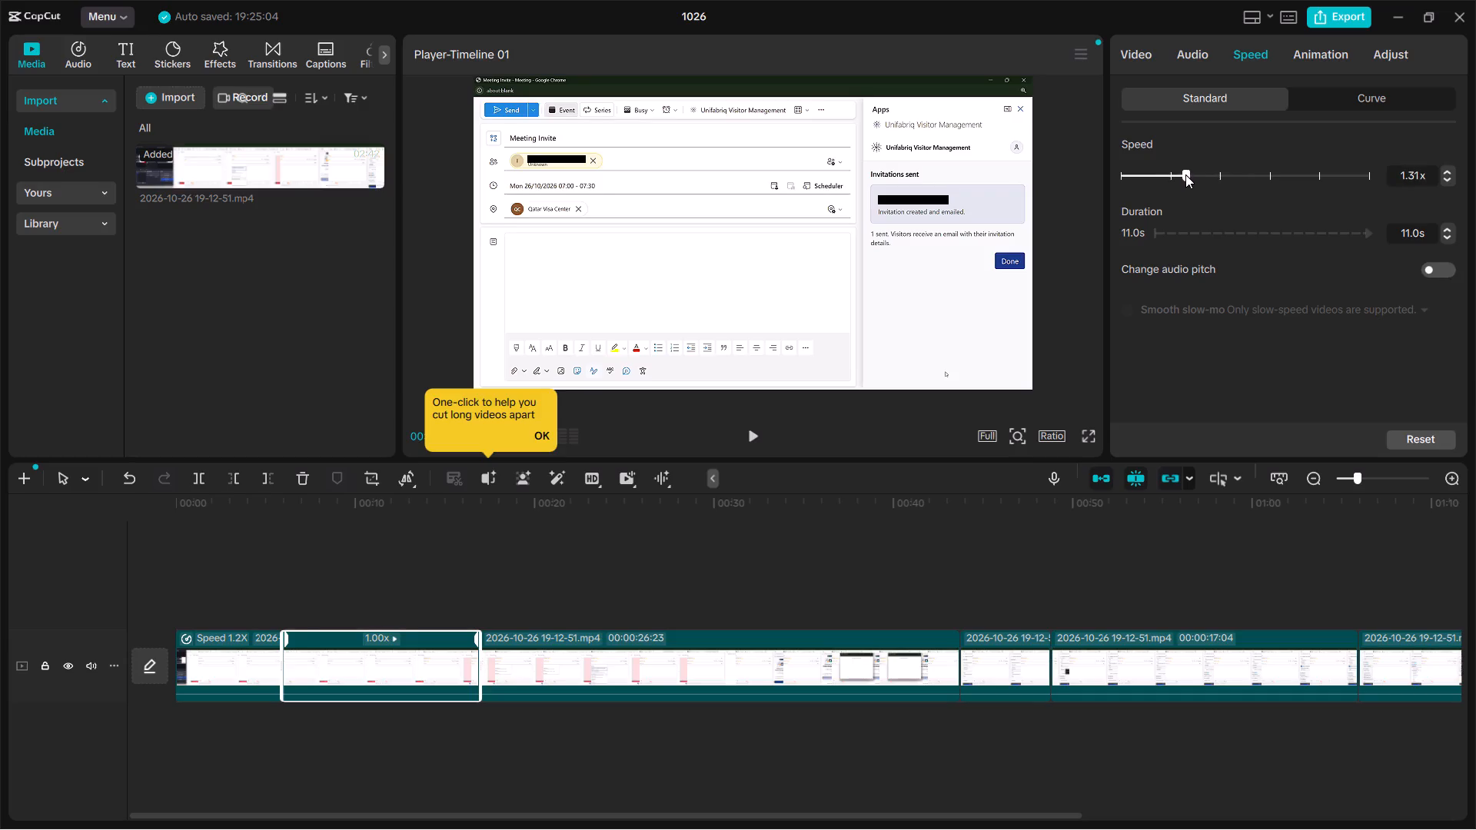
pyautogui.moveTo(1185, 174); pyautogui.dragTo(1182, 175)
pyautogui.moveTo(1182, 175); pyautogui.dragTo(1182, 175)
# Speed up the third and longest clip to 1.21x.
pyautogui.click(577, 669)
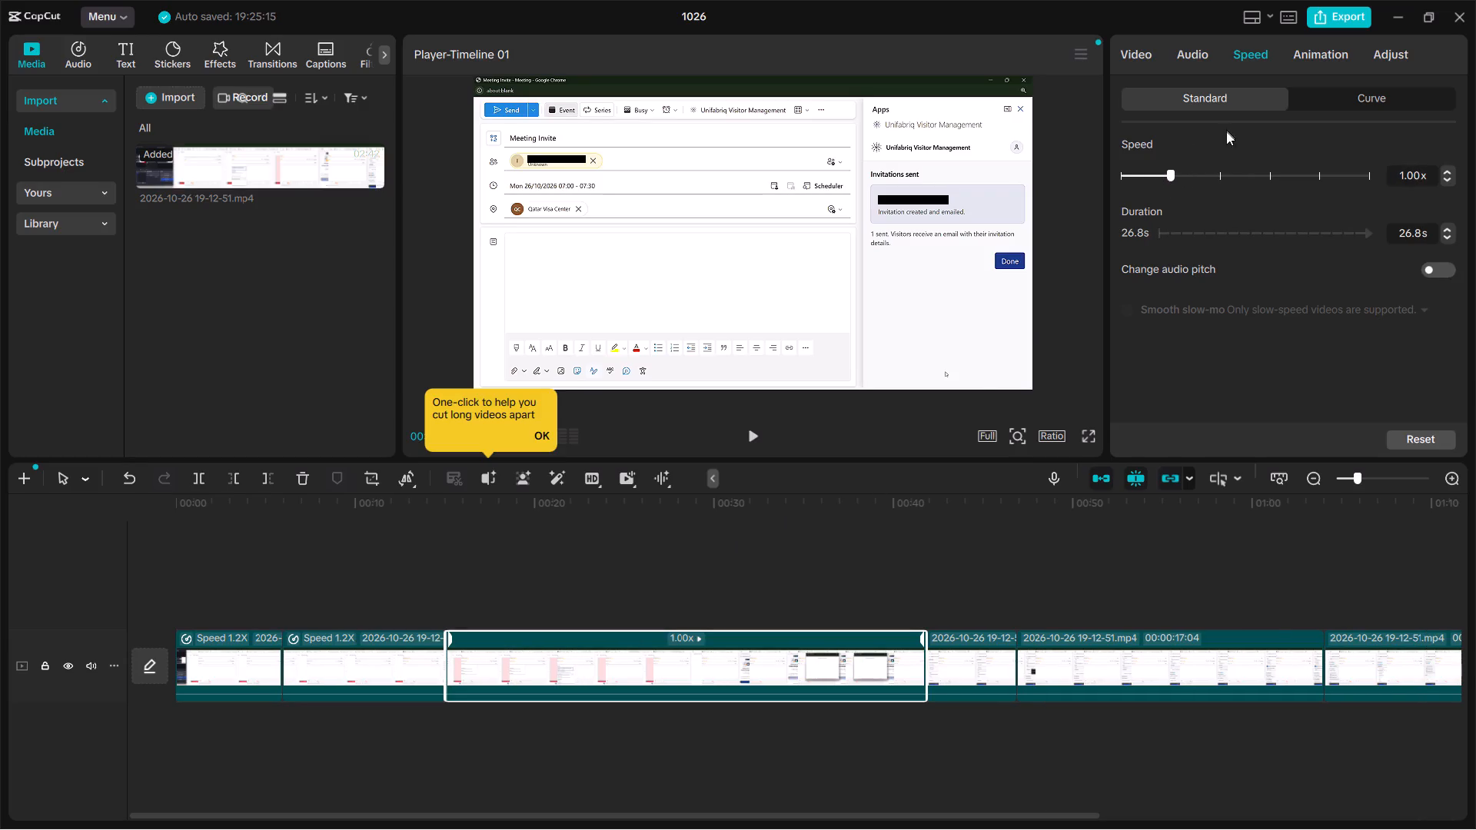
pyautogui.moveTo(1172, 177); pyautogui.dragTo(1179, 175)
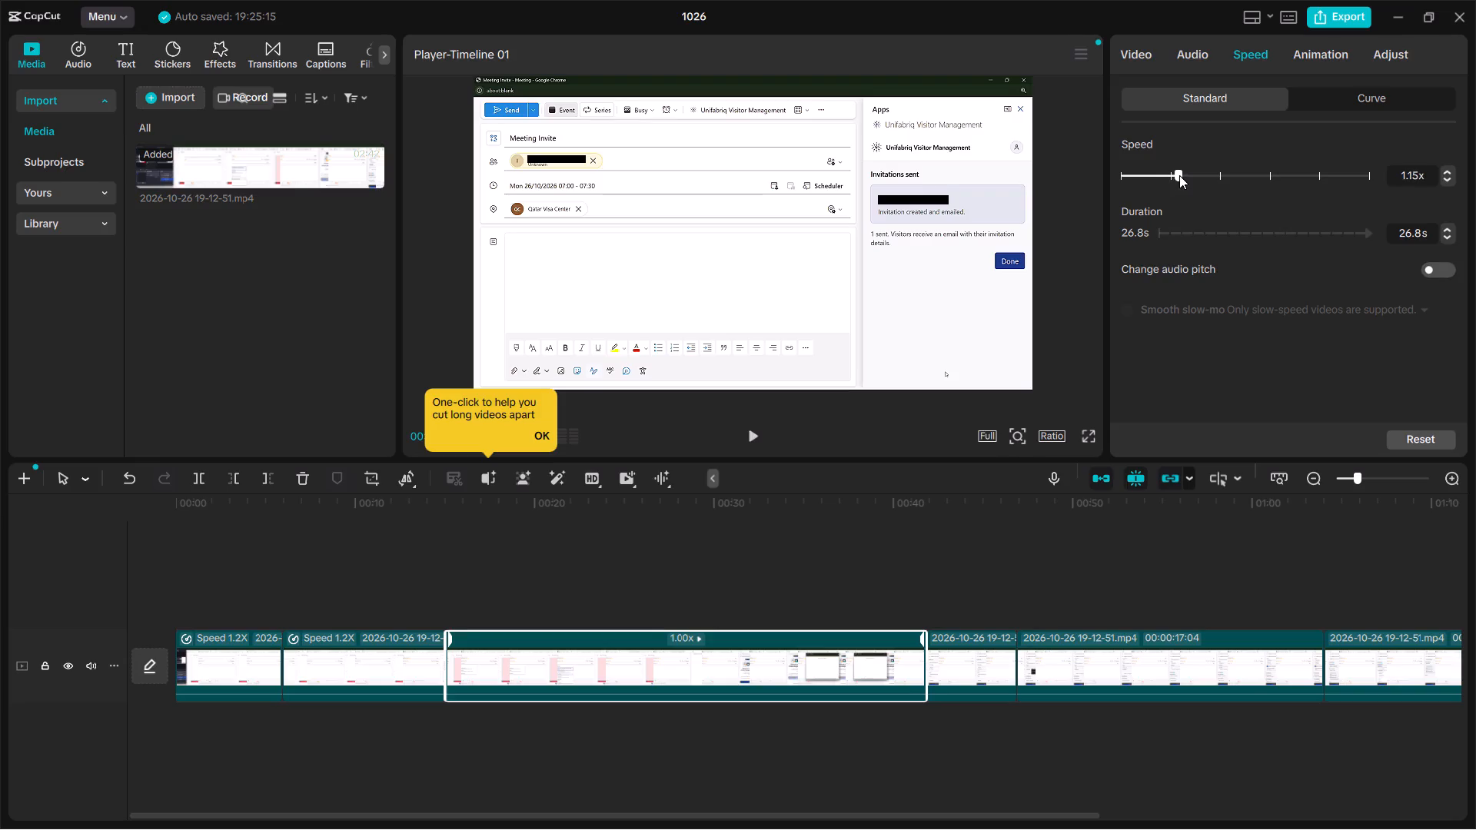
pyautogui.moveTo(1179, 175); pyautogui.dragTo(1182, 176)
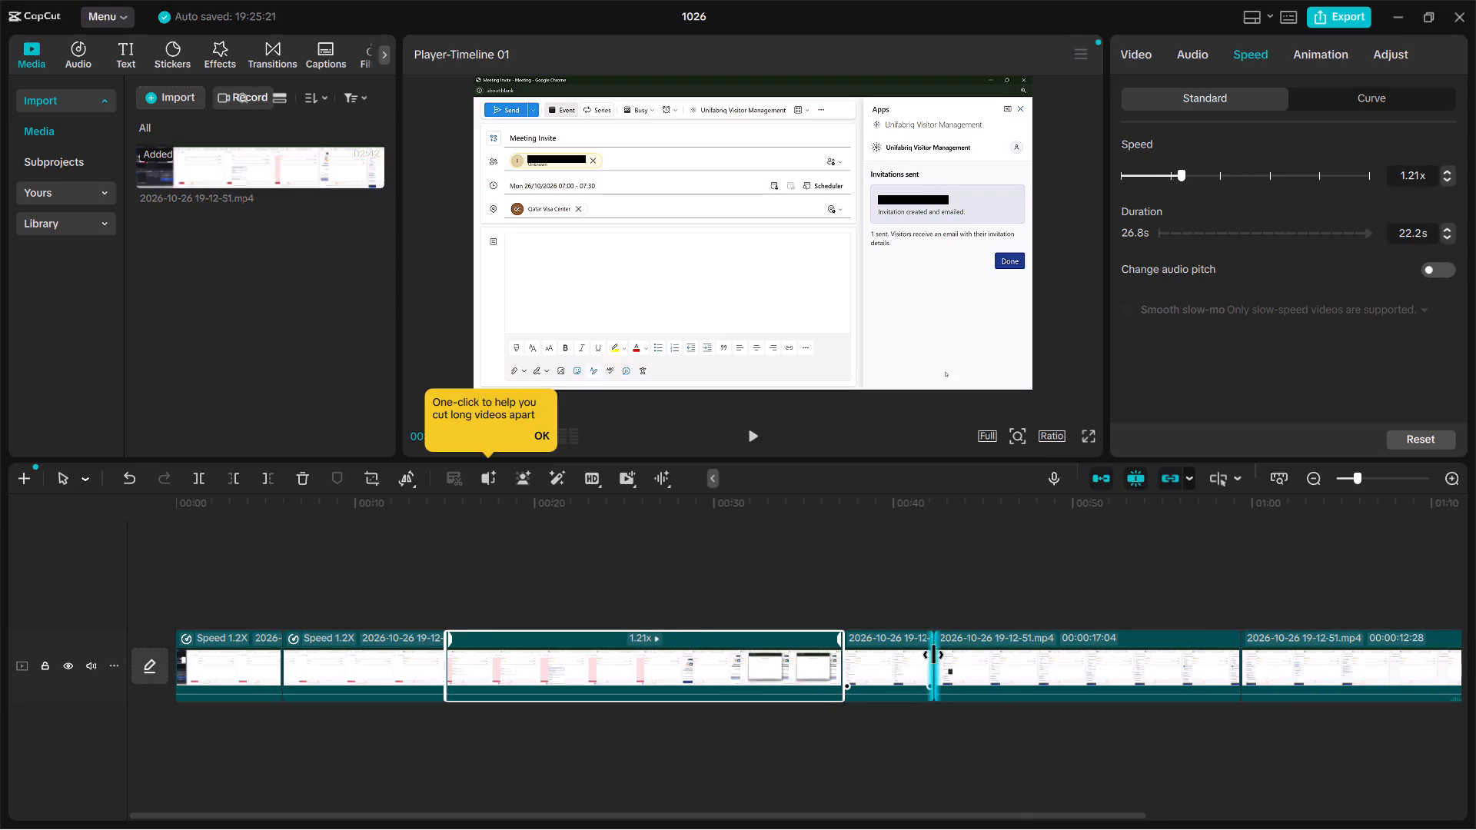
# Speed up the short fourth clip to 1.20x.
pyautogui.click(903, 666)
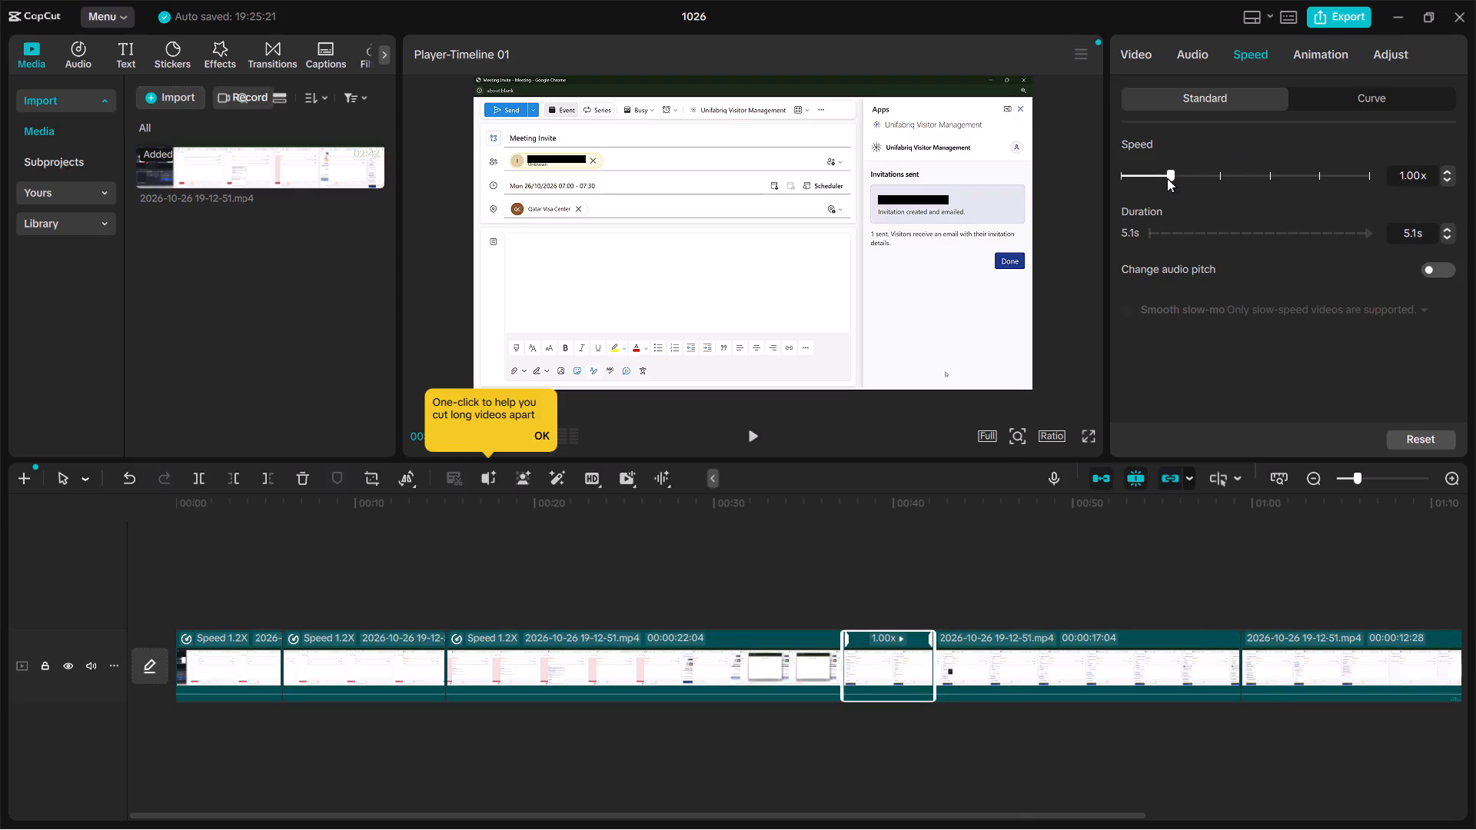
pyautogui.moveTo(1169, 177); pyautogui.dragTo(1182, 180)
pyautogui.moveTo(1182, 180); pyautogui.dragTo(1181, 182)
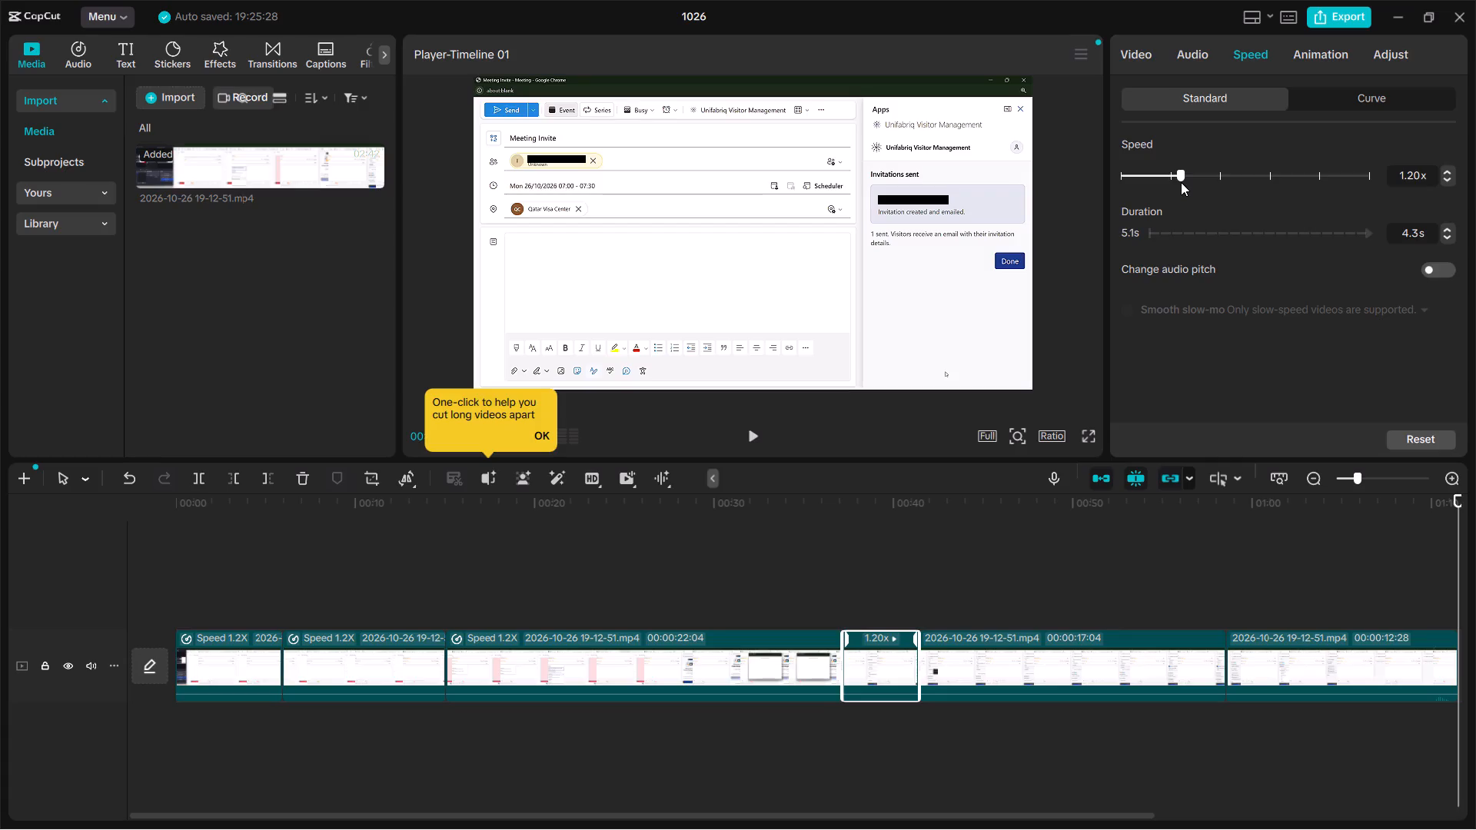
# Speed up the fifth clip, next to last on the timeline, to 1.20x.
pyautogui.click(1042, 650)
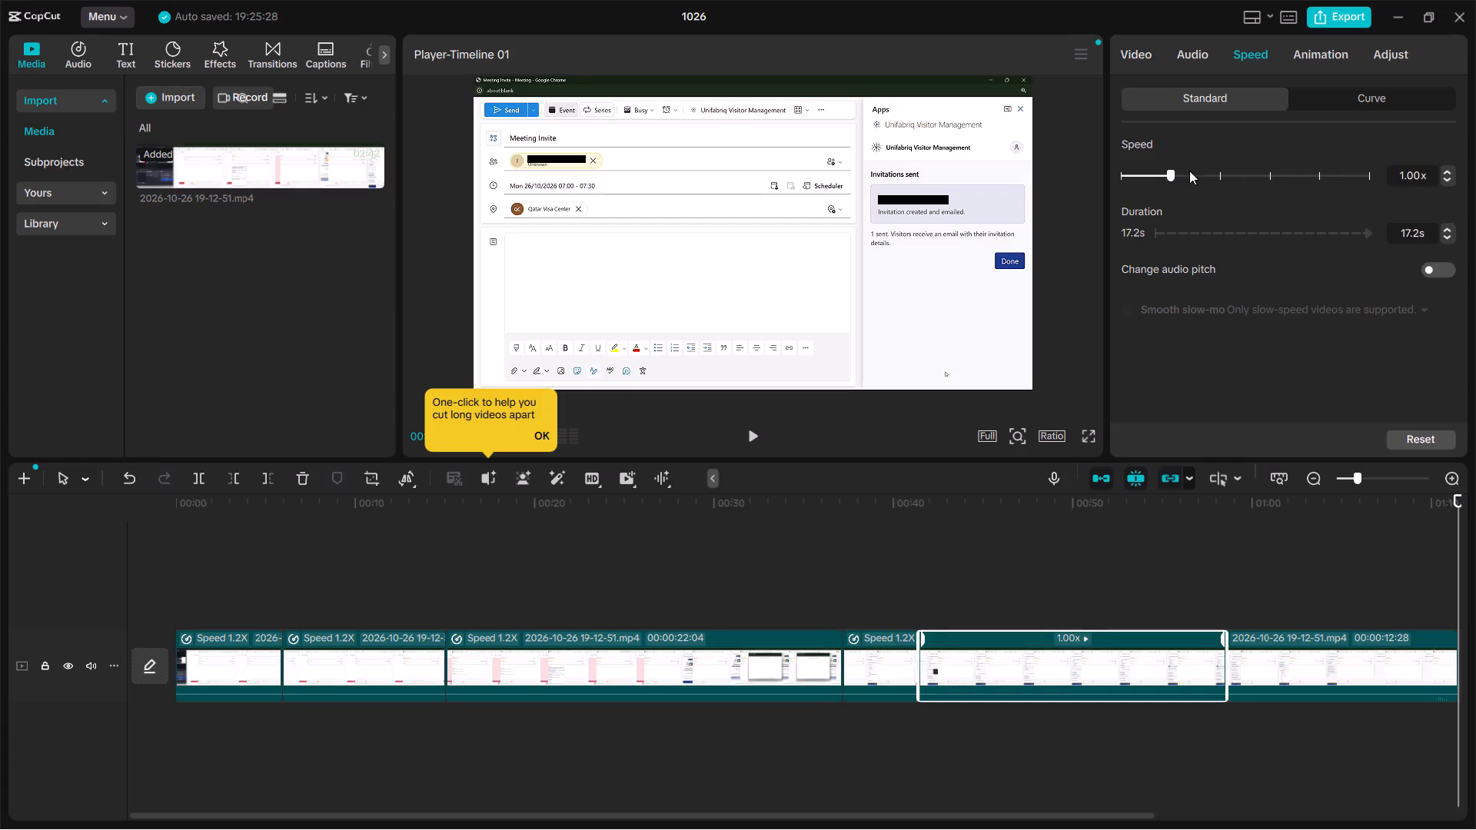
pyautogui.moveTo(1172, 177); pyautogui.dragTo(1178, 175)
pyautogui.moveTo(1178, 175); pyautogui.dragTo(1181, 175)
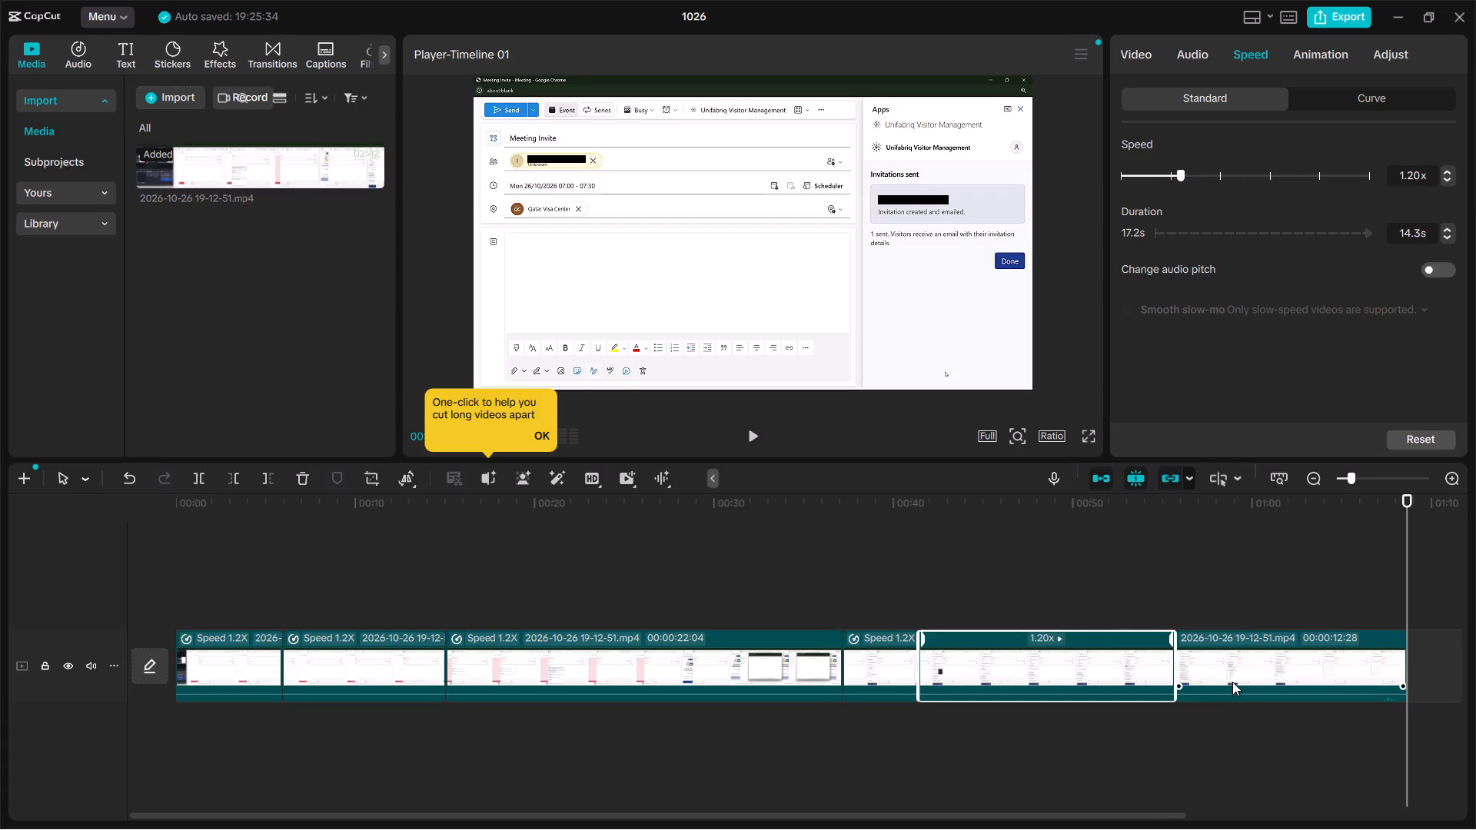
# Speed up the last clip on the timeline to 1.21x.
pyautogui.click(1232, 682)
pyautogui.moveTo(1168, 174); pyautogui.dragTo(1182, 173)
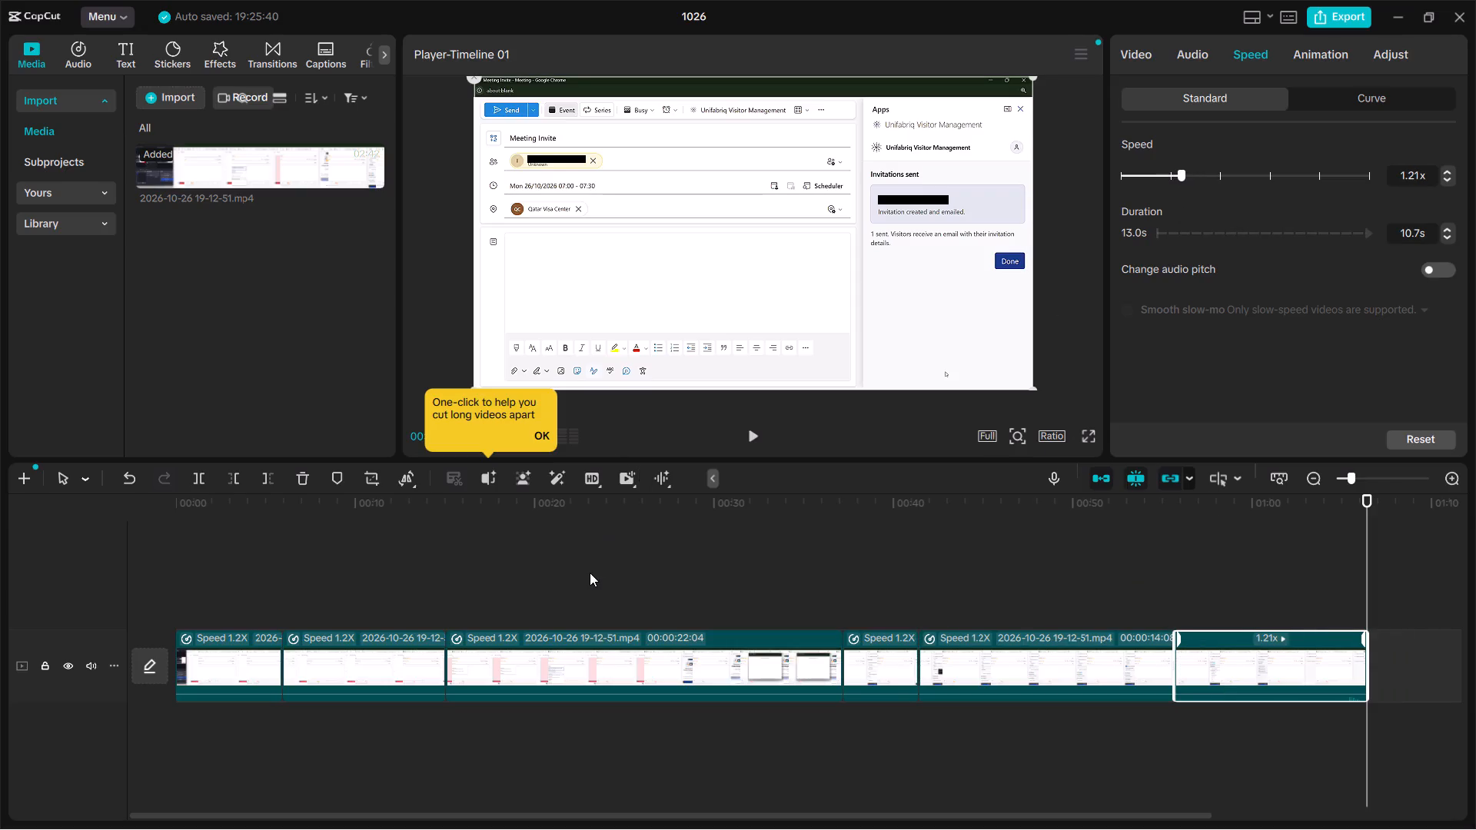
# Play the sped-up timeline from the start and replay it from about 00:00:12 to check the pacing of the attendee and location entries.
pyautogui.hscroll(6, 590, 573)
pyautogui.click(168, 579)
pyautogui.click(188, 578)
pyautogui.hscroll(7, 188, 578)
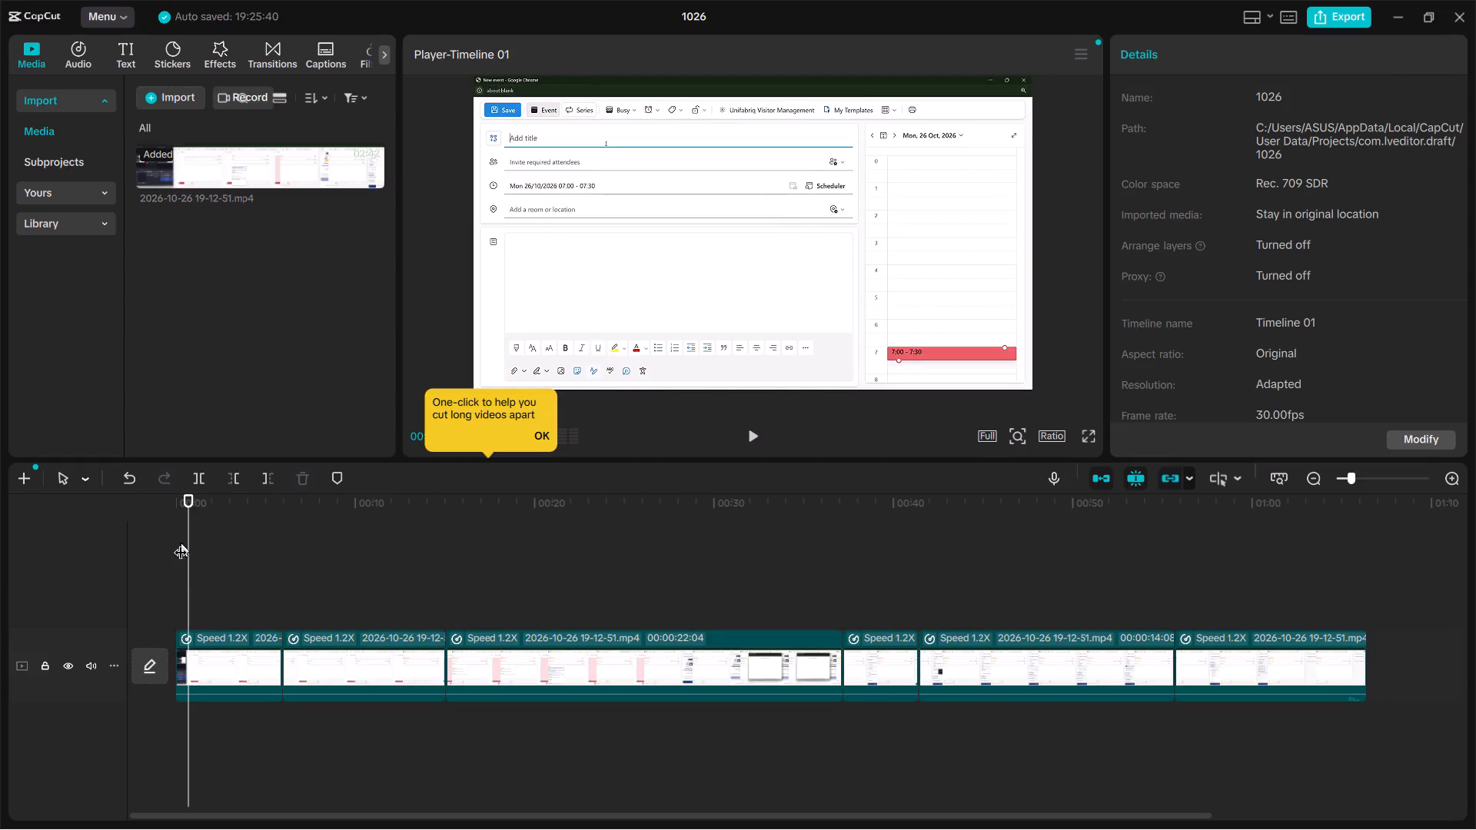
pyautogui.moveTo(188, 533); pyautogui.dragTo(175, 533)
pyautogui.press('space')
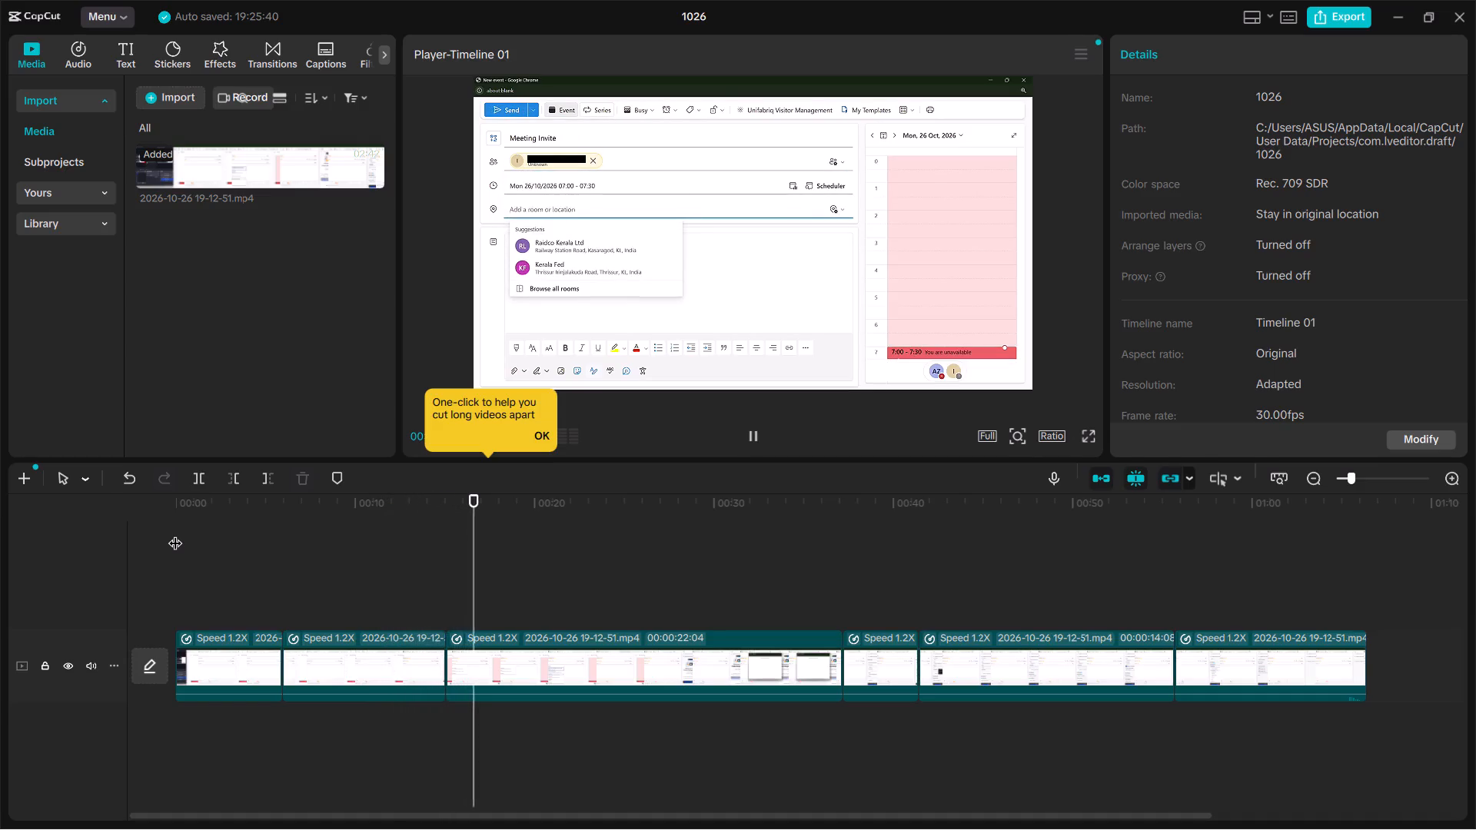
pyautogui.click(388, 578)
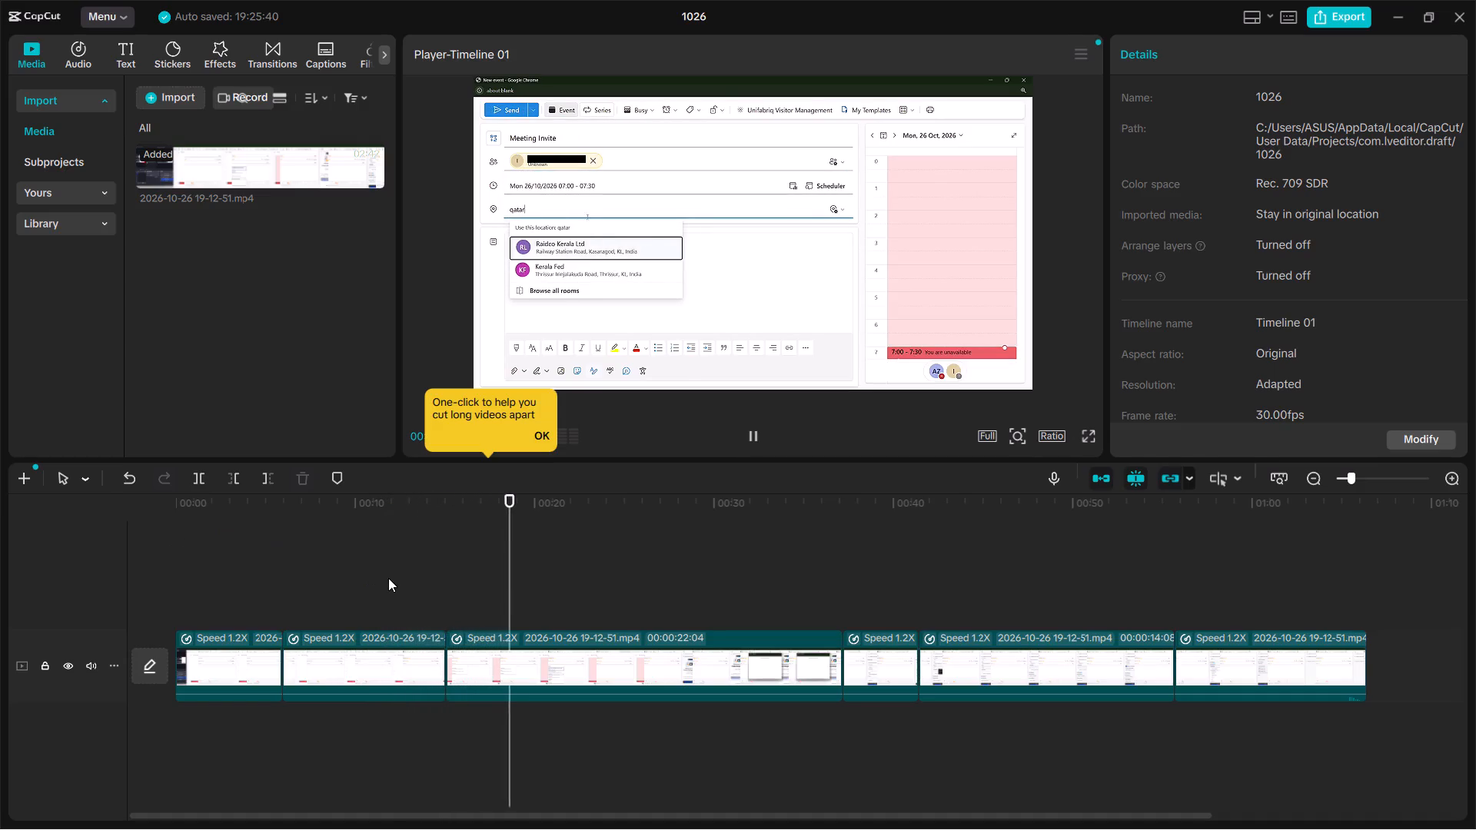
pyautogui.press('space')
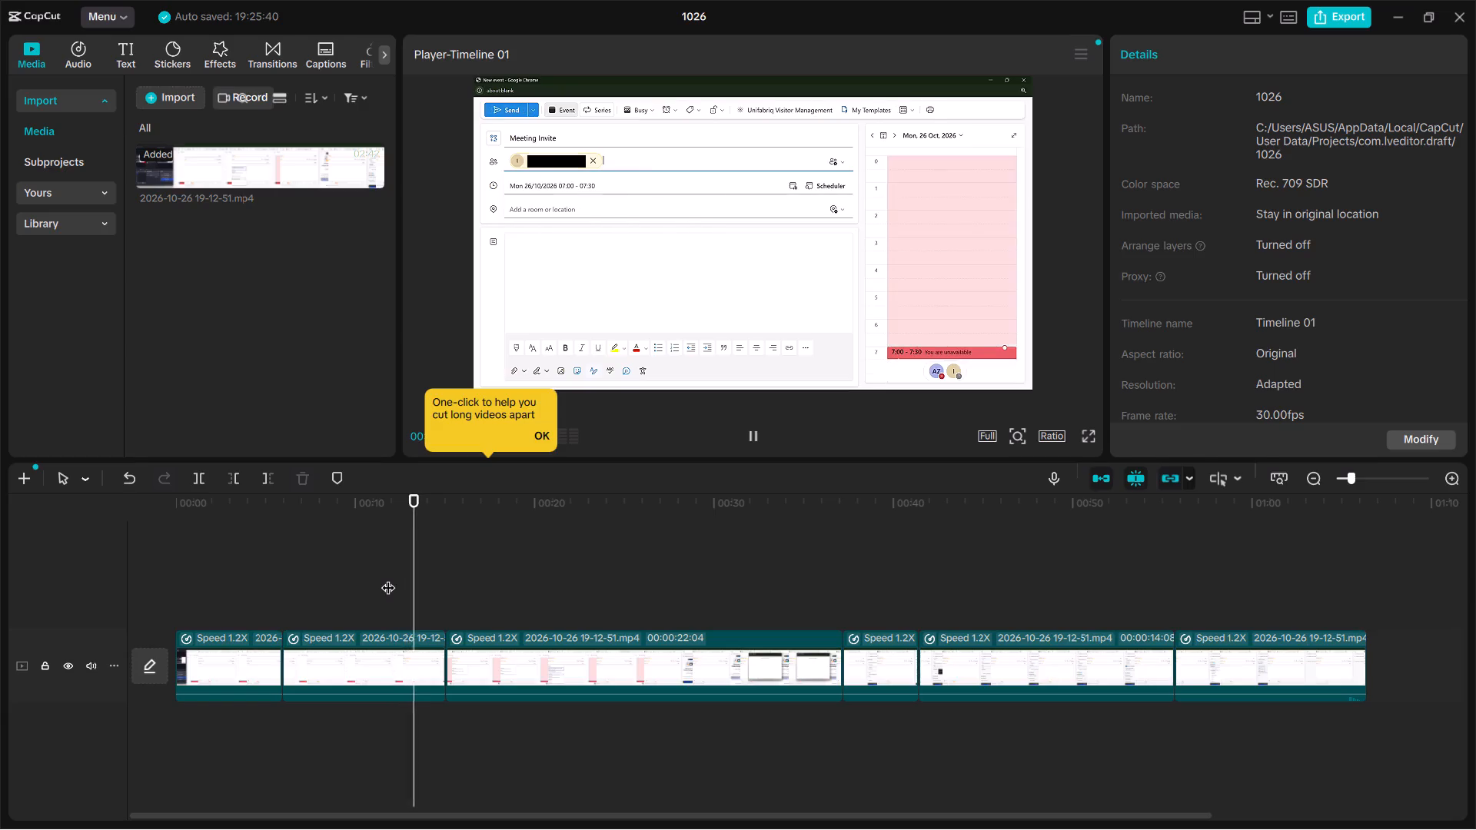
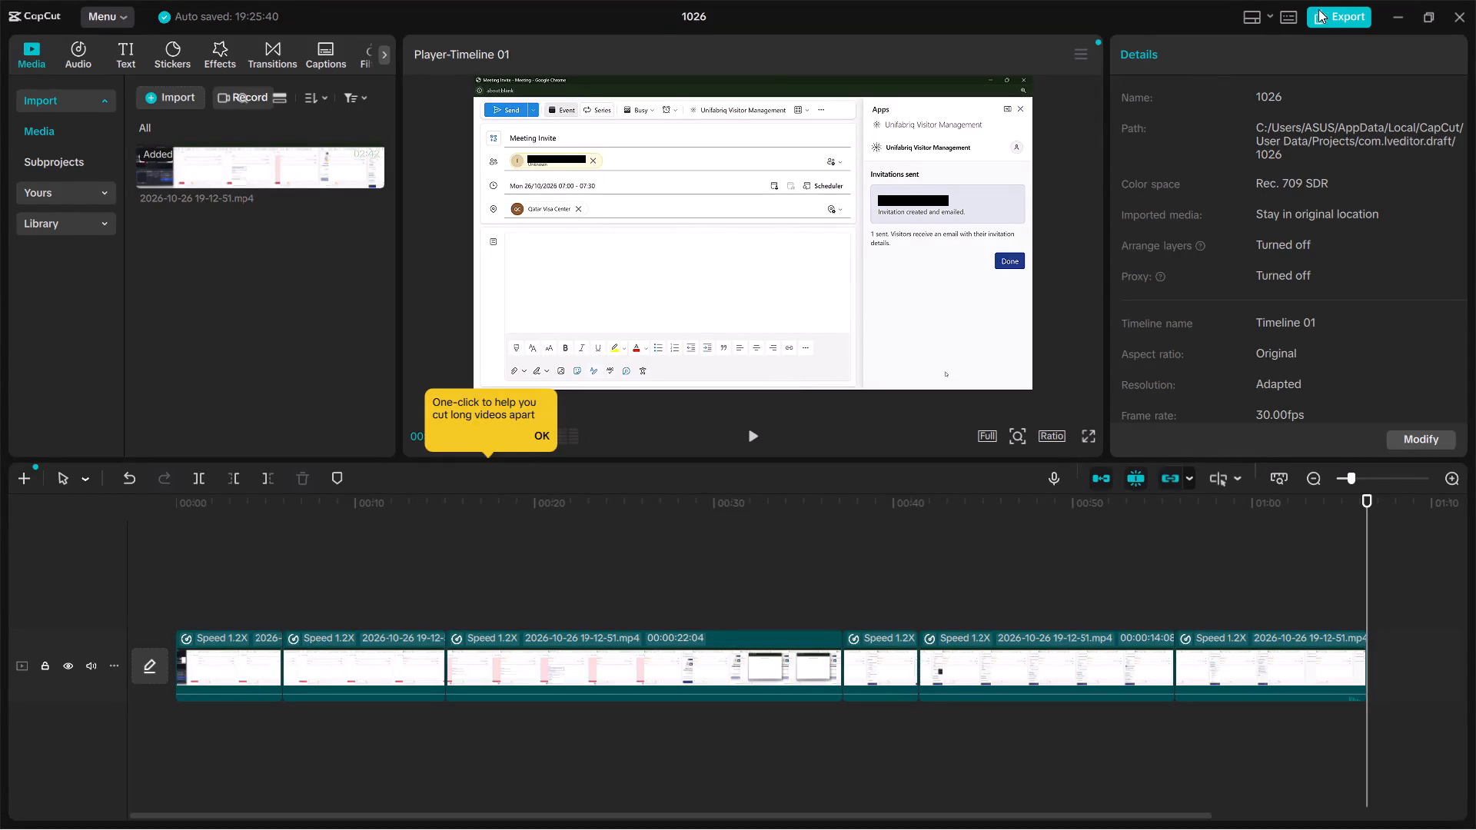
# Open the export settings for the edited 1026 project.
pyautogui.click(1341, 28)
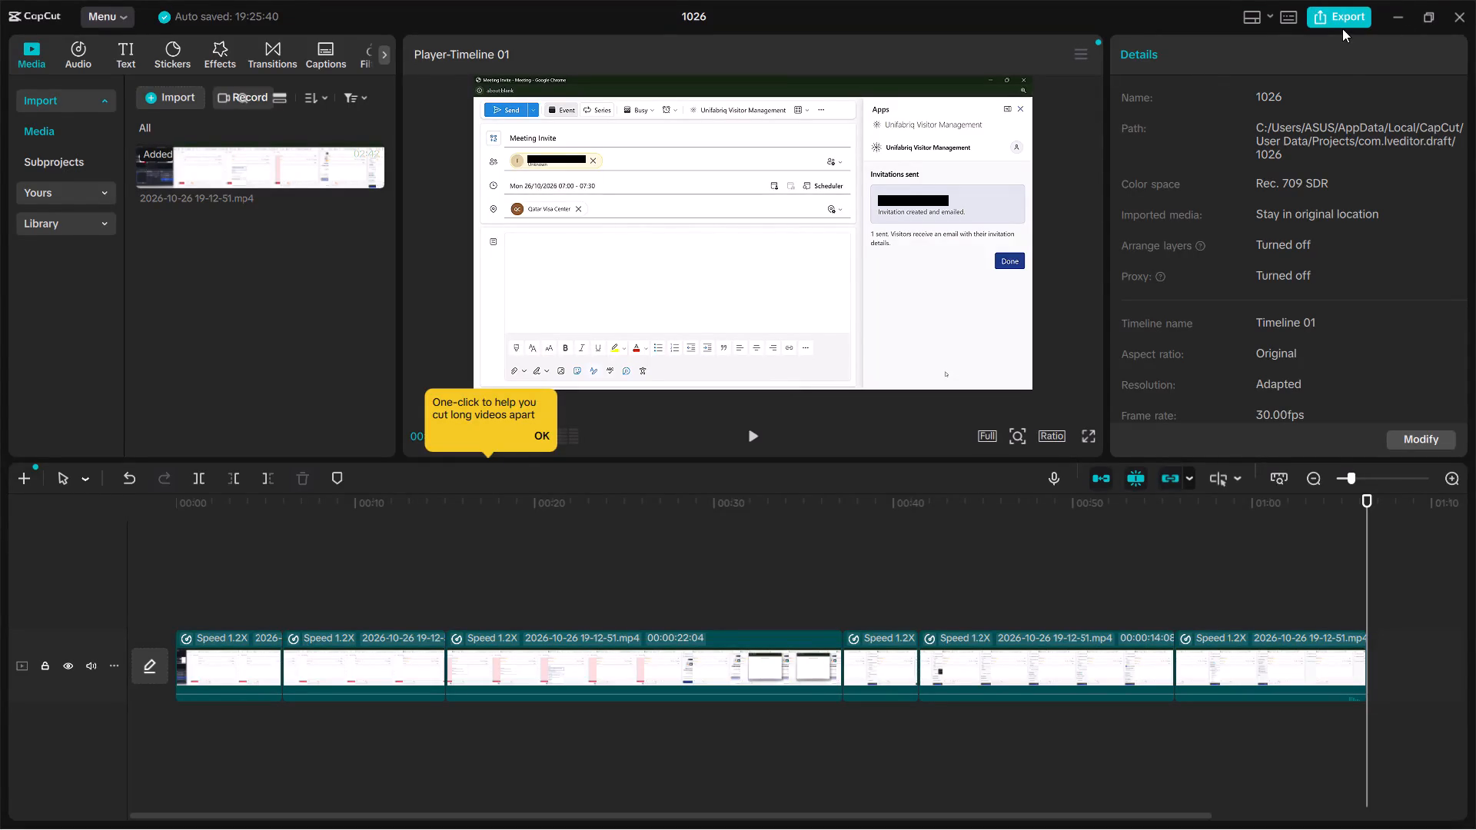
# Export the 1026 project's timeline as a 1080P H.264 mp4 video at 30fps with the recommended bit rate.
pyautogui.click(1341, 25)
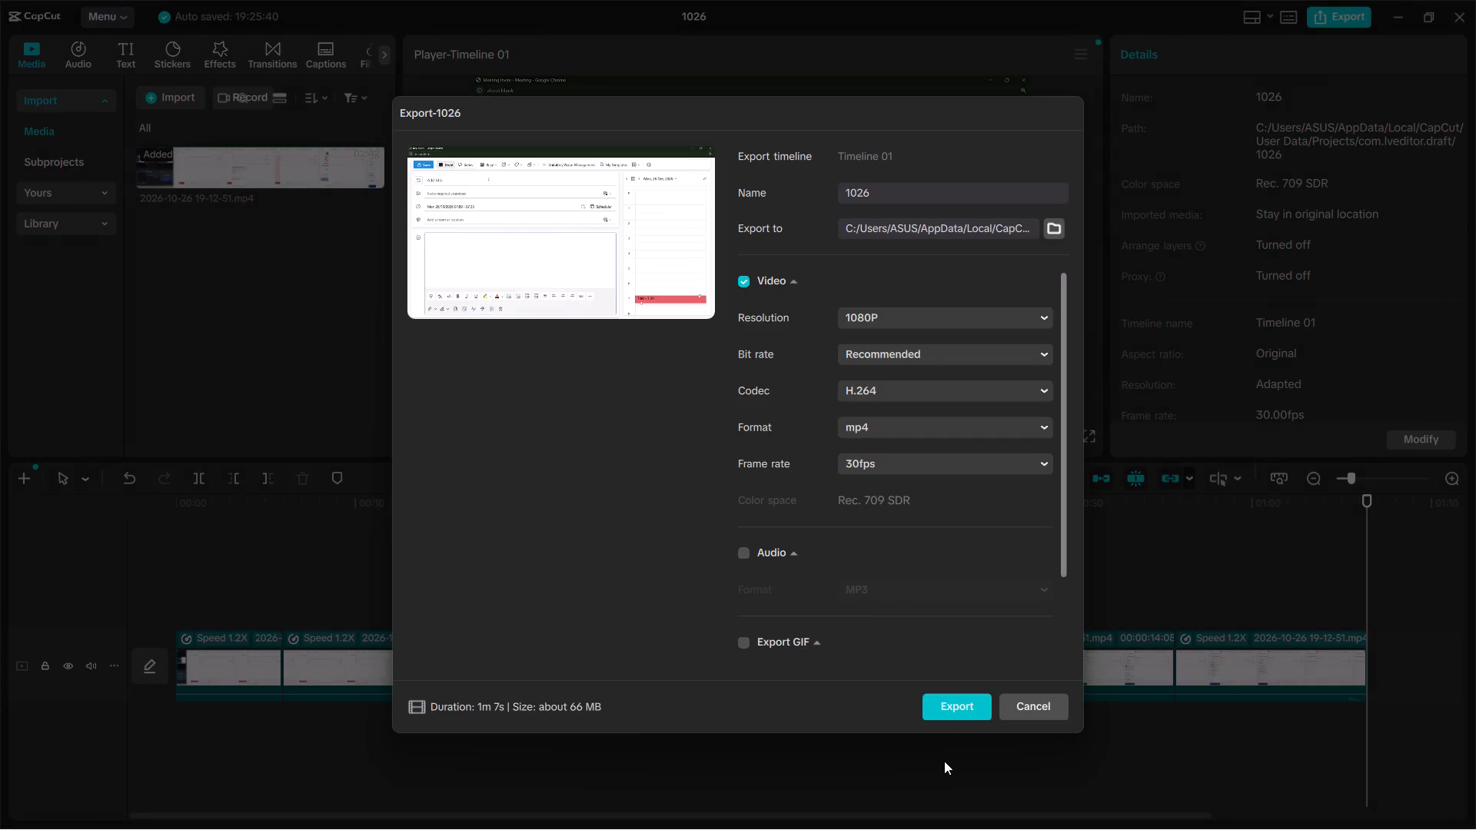
pyautogui.click(954, 710)
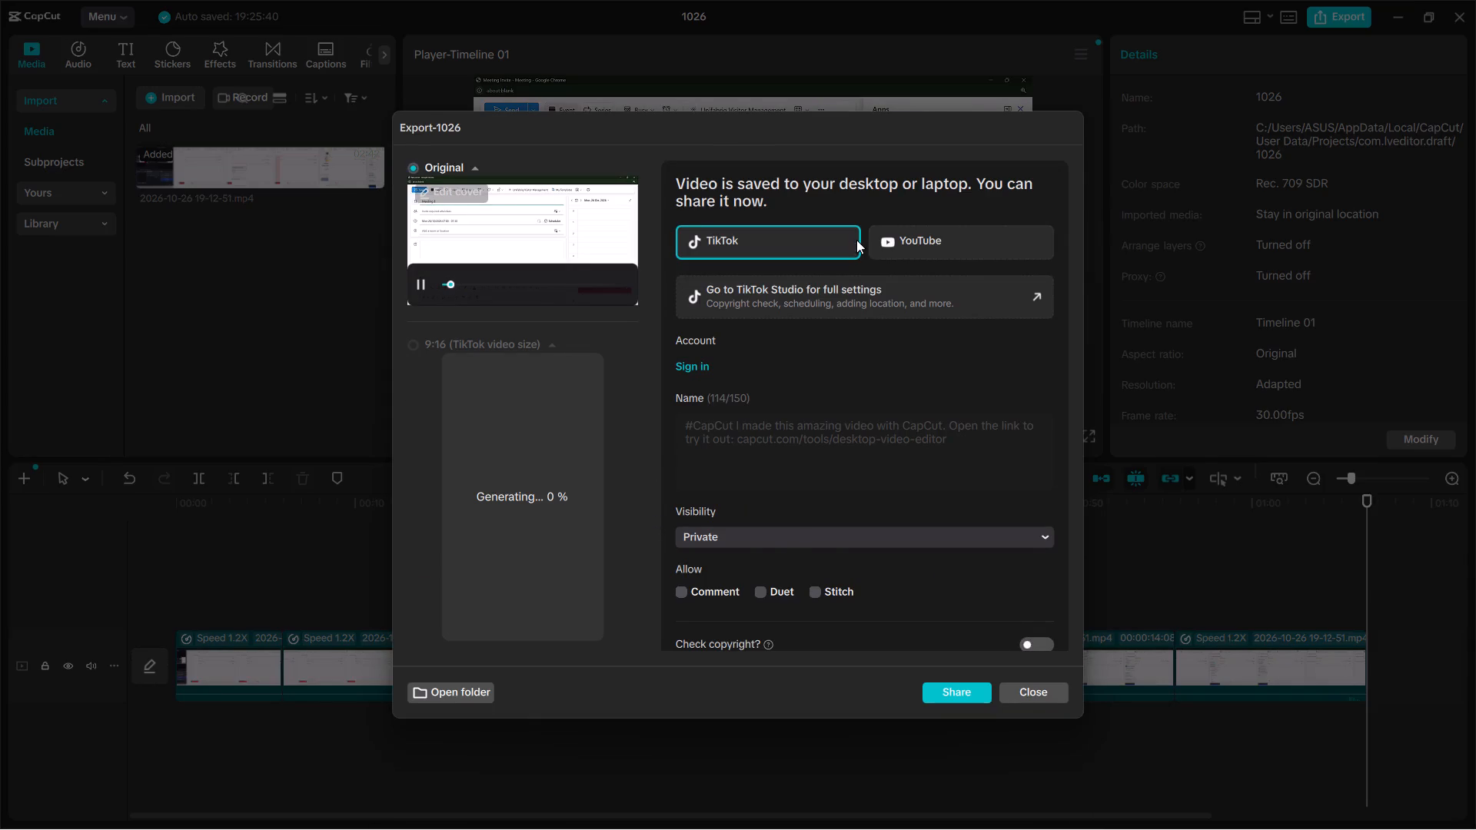
# Open the folder that contains the exported 1026.mp4 video.
pyautogui.scroll(-5, 898, 268)
pyautogui.scroll(3, 832, 443)
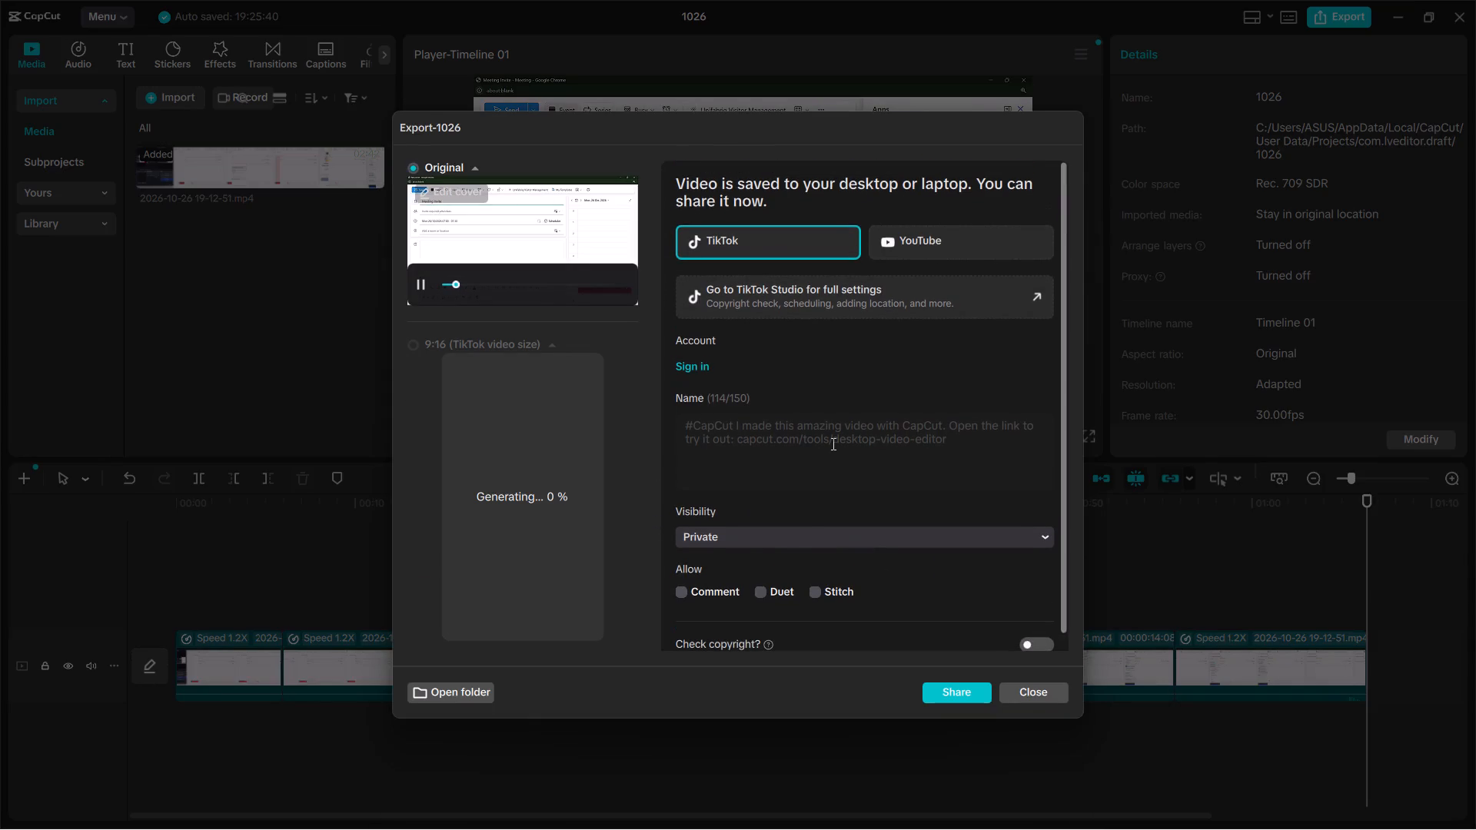
pyautogui.click(486, 689)
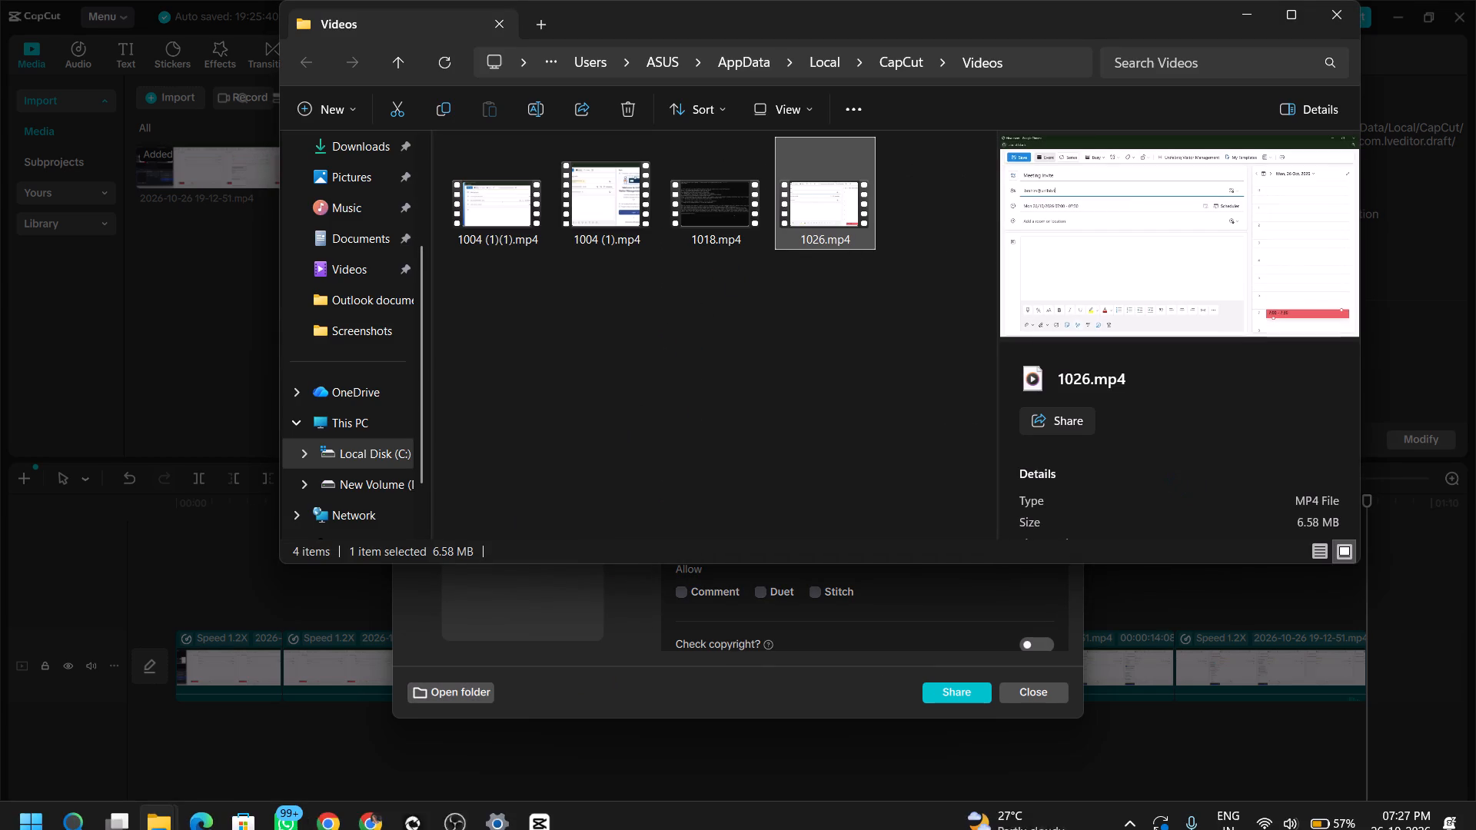
# Switch to WhatsApp.
pyautogui.click(291, 812)
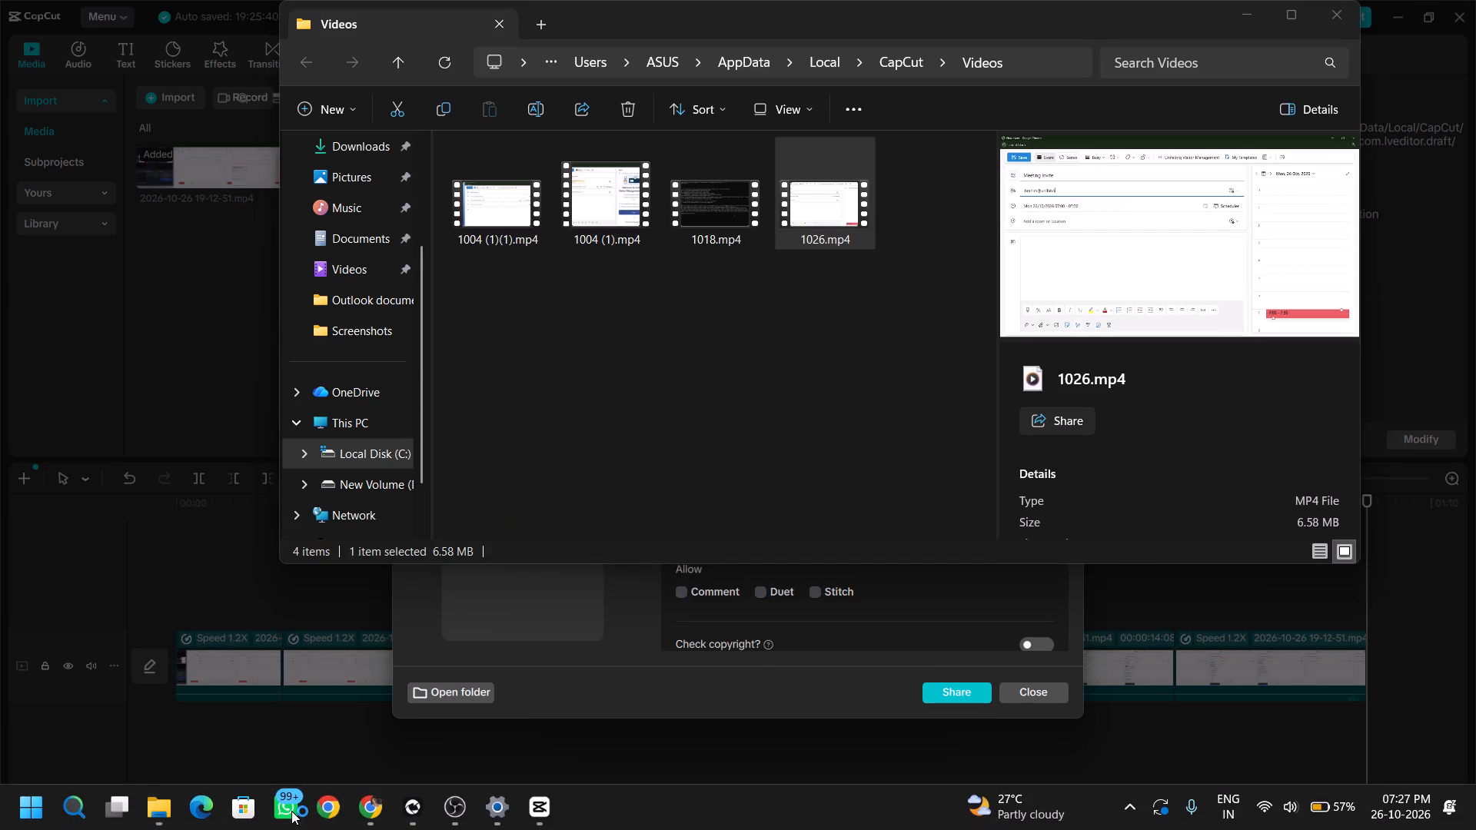